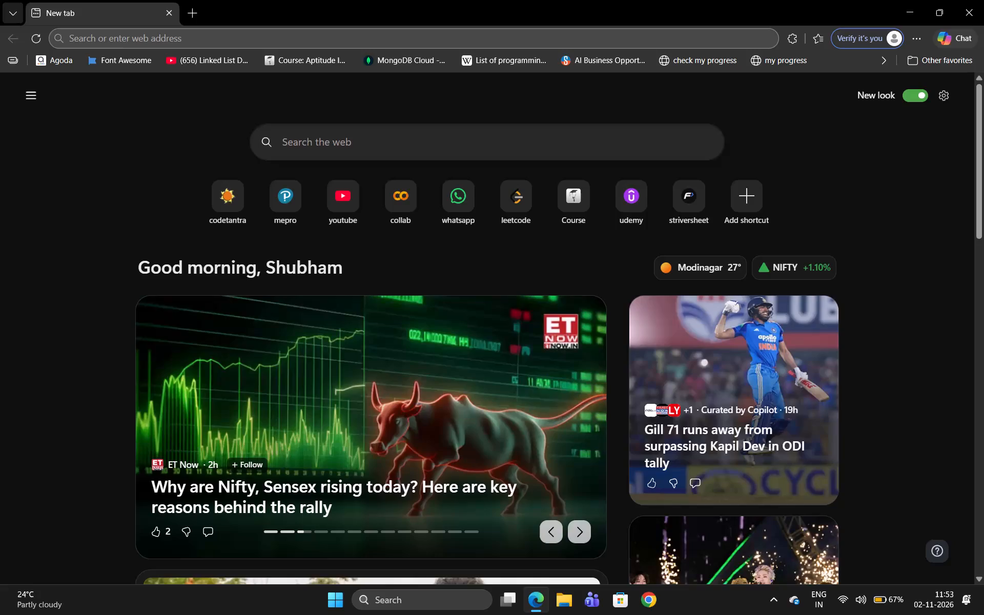
Search the web for "tableau dataset".
{"action": "left_click", "coordinate": [396, 40]}
{"action": "type", "text": "tableau dat"}
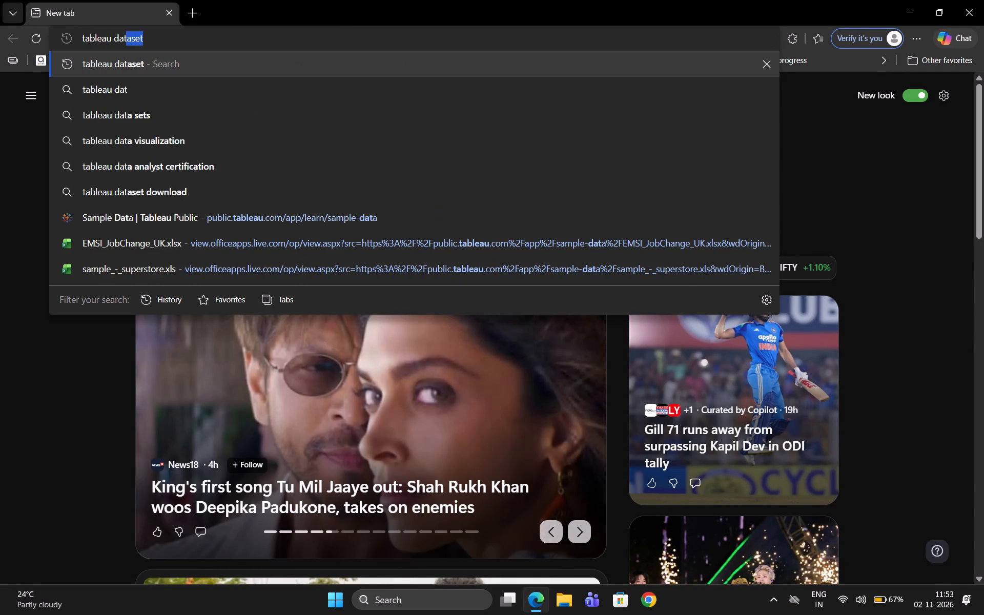
{"action": "left_click", "coordinate": [325, 64]}
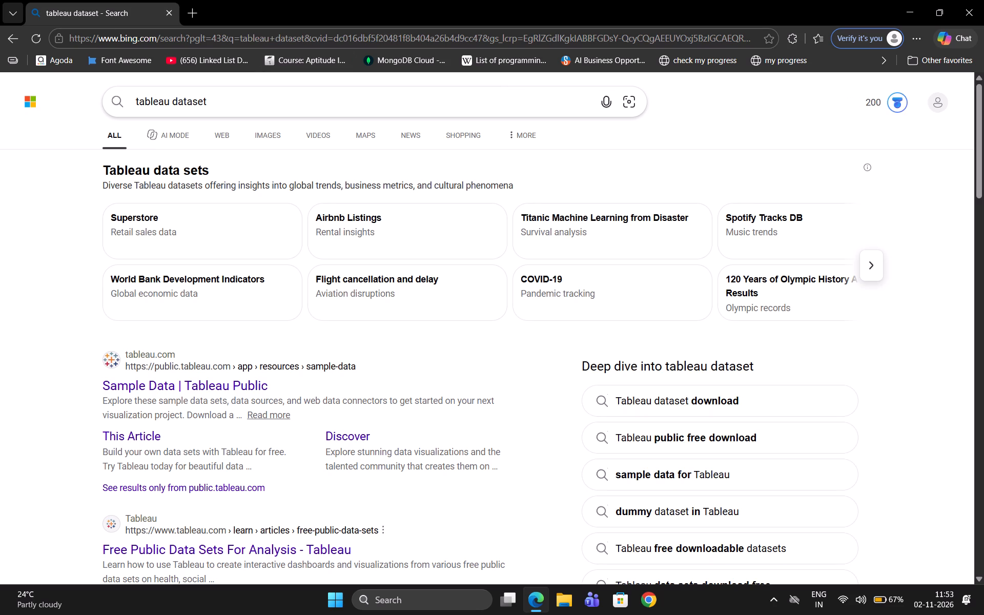
Turn on the laptop's mobile hotspot in the Windows quick settings.
{"action": "left_click", "coordinate": [846, 603]}
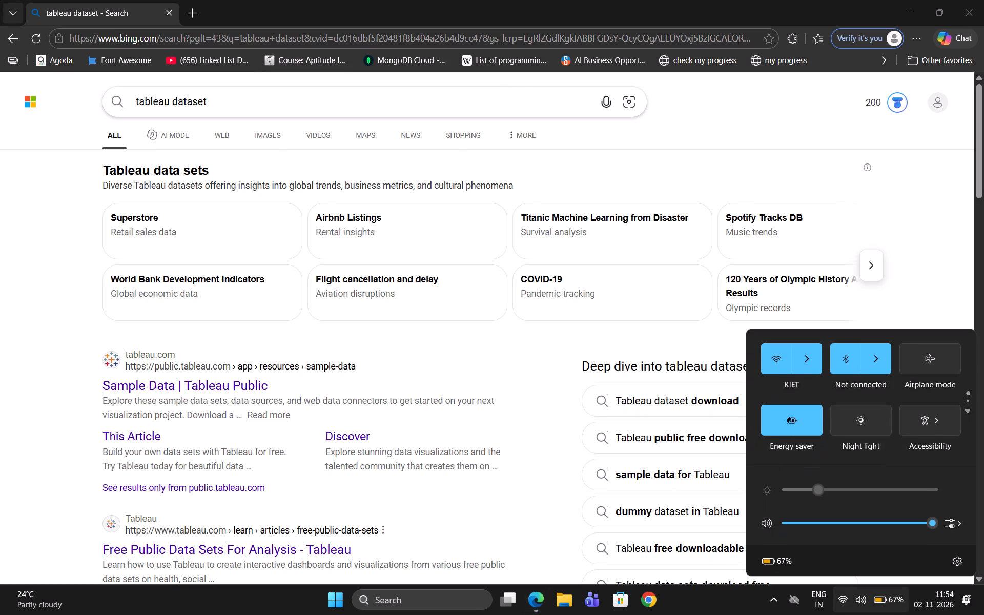
{"action": "scroll", "coordinate": [838, 428], "scroll_direction": "down", "scroll_amount": 3}
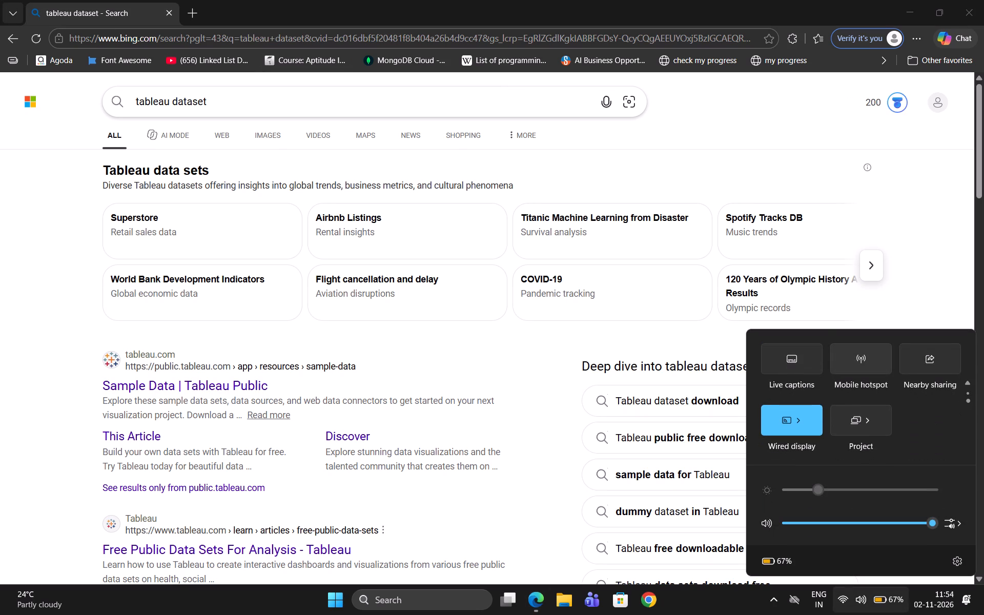
{"action": "left_click", "coordinate": [870, 358]}
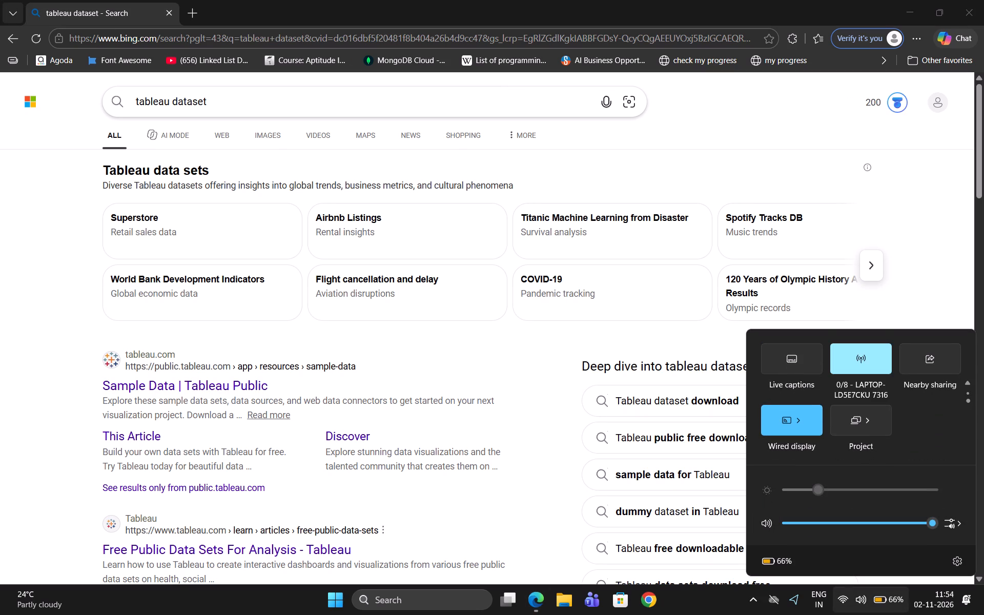
{"action": "left_click", "coordinate": [695, 608]}
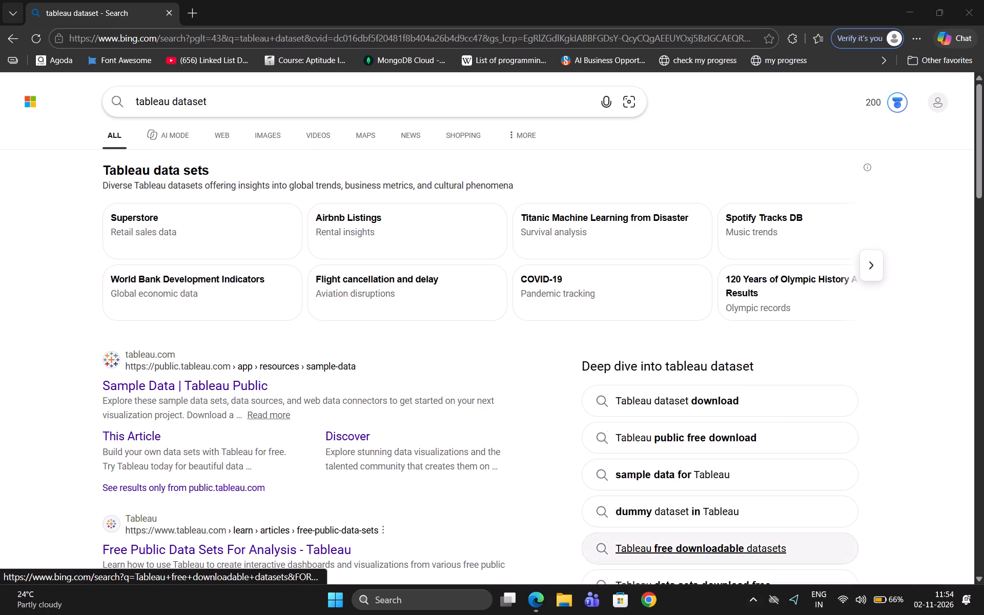
Turn off Energy saver in the Windows quick settings.
{"action": "left_click", "coordinate": [886, 603]}
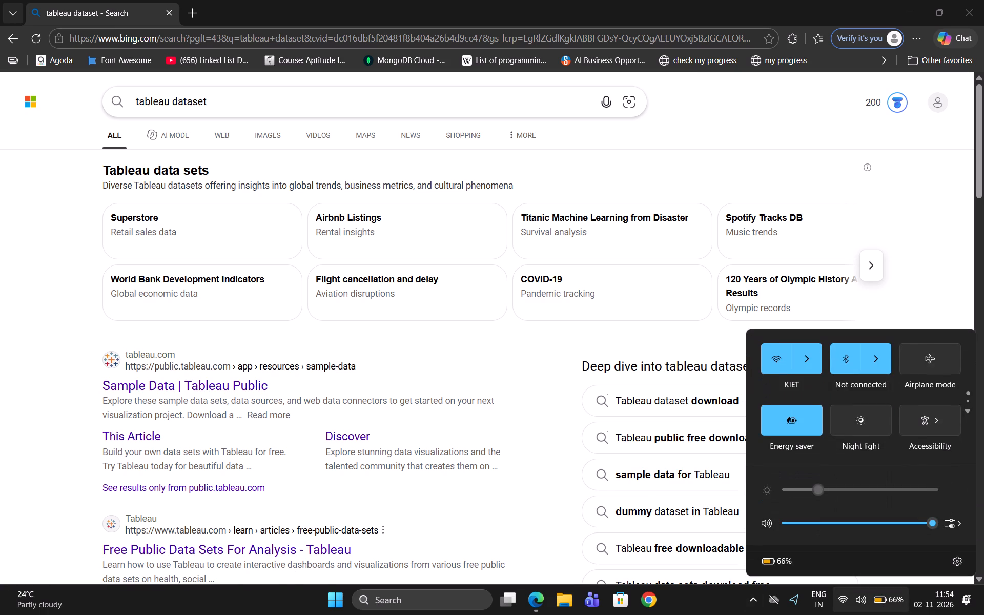
{"action": "left_click", "coordinate": [790, 412]}
{"action": "left_click", "coordinate": [709, 610]}
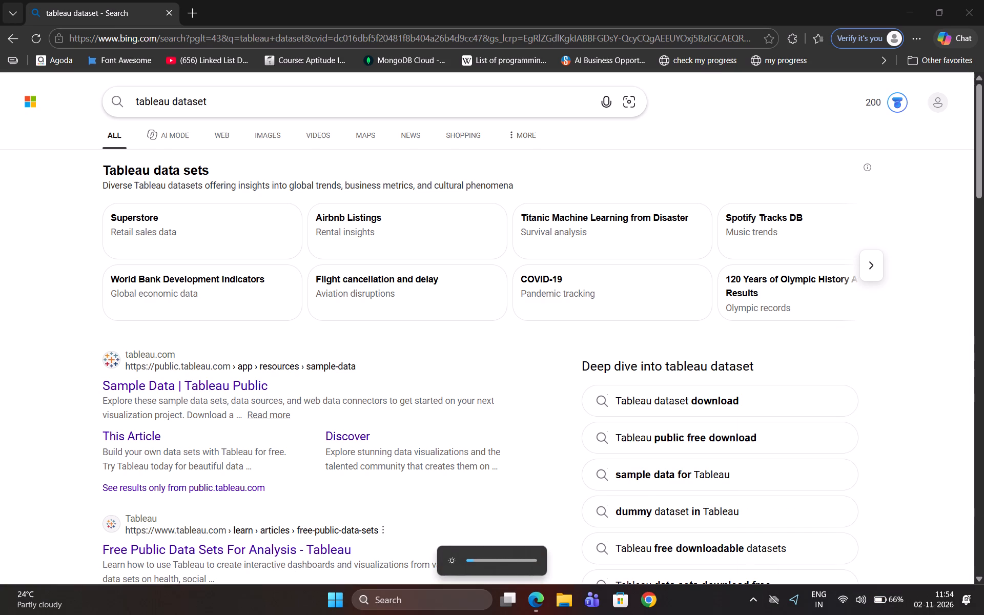
Open the "Sample Data | Tableau Public" page from the search results.
{"action": "scroll", "coordinate": [466, 344], "scroll_direction": "up", "scroll_amount": 3}
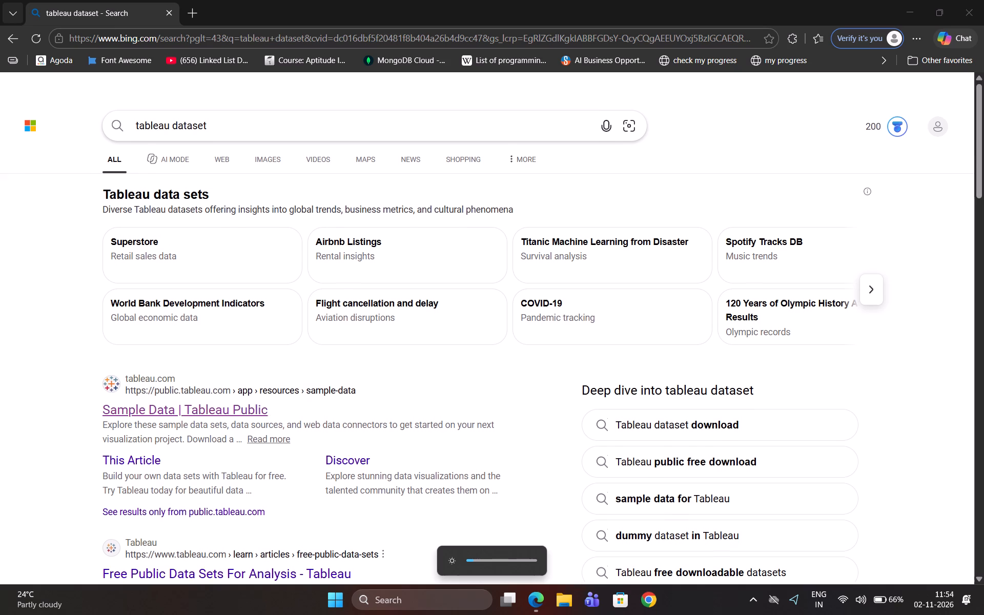
{"action": "scroll", "coordinate": [466, 344], "scroll_direction": "down", "scroll_amount": 1}
{"action": "left_click", "coordinate": [203, 324]}
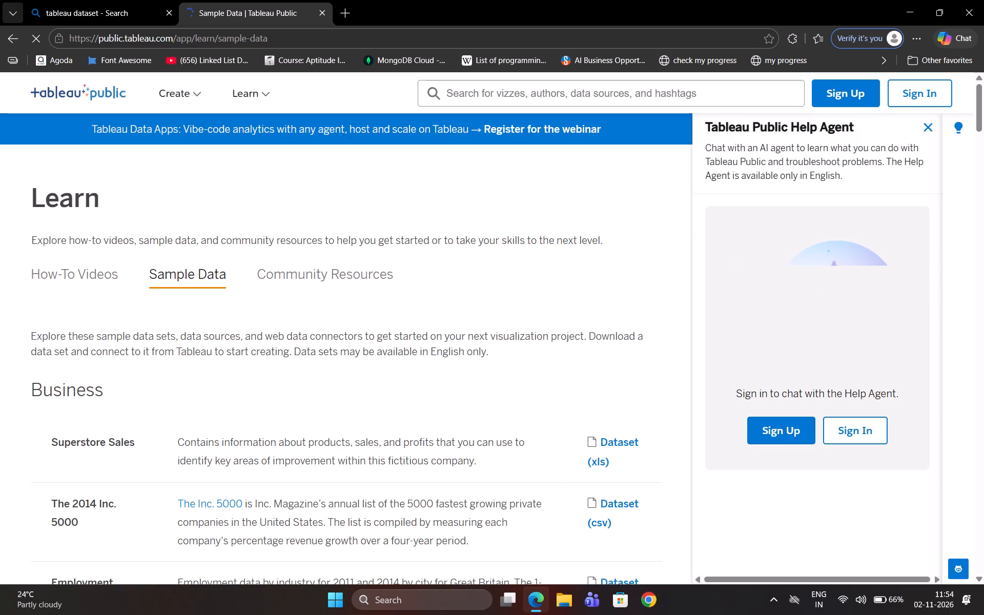
Open the Netflix Movies and TV Shows dataset (xlsx) from the Entertainment section of the sample data.
{"action": "scroll", "coordinate": [203, 324], "scroll_direction": "down", "scroll_amount": 2}
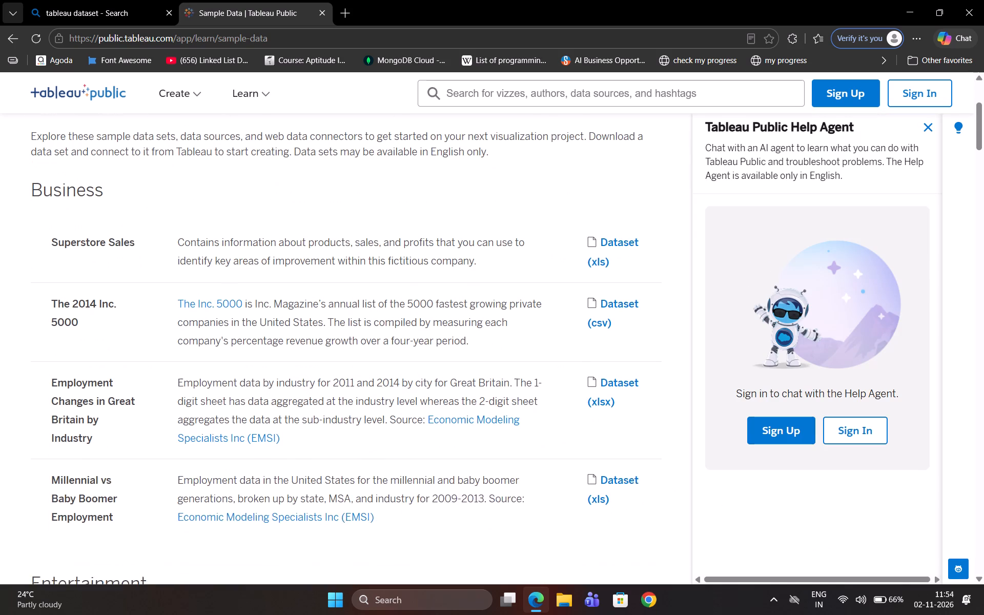
{"action": "scroll", "coordinate": [203, 324], "scroll_direction": "down", "scroll_amount": 3}
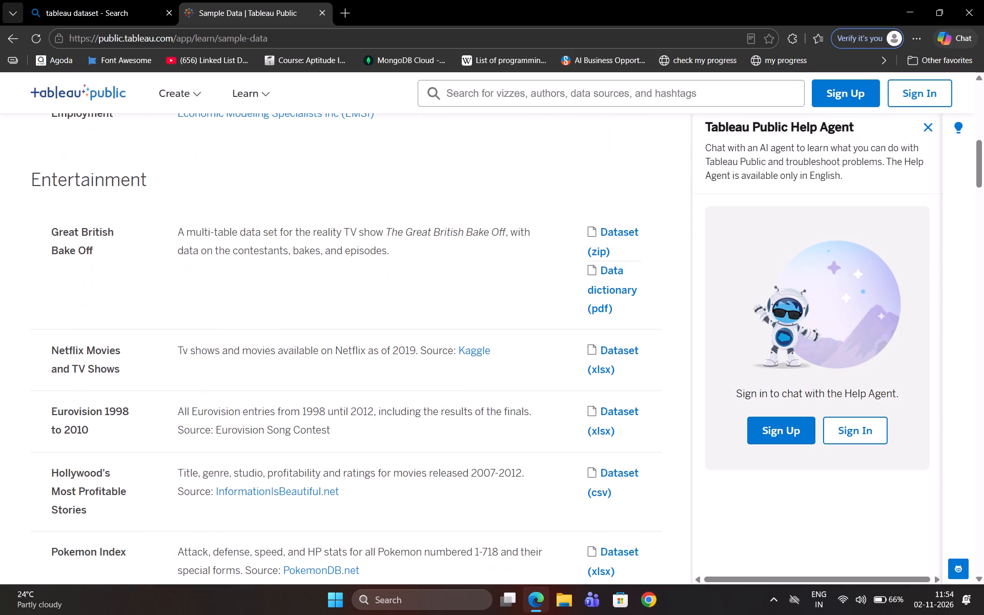
{"action": "left_click", "coordinate": [617, 352]}
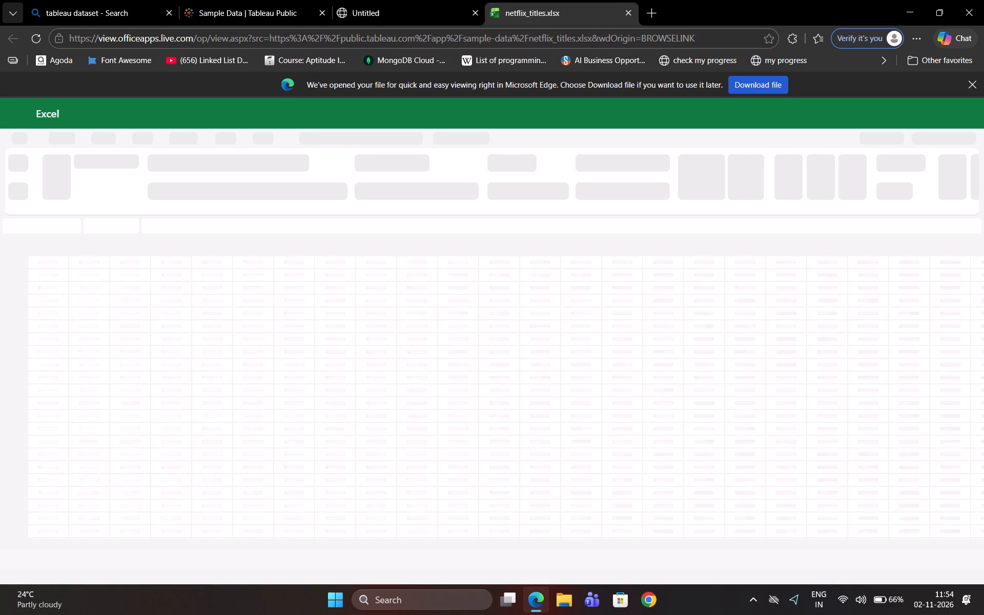
Bring up the browser's additional options from the netflix_titles.xlsx workbook.
{"action": "left_click", "coordinate": [915, 36]}
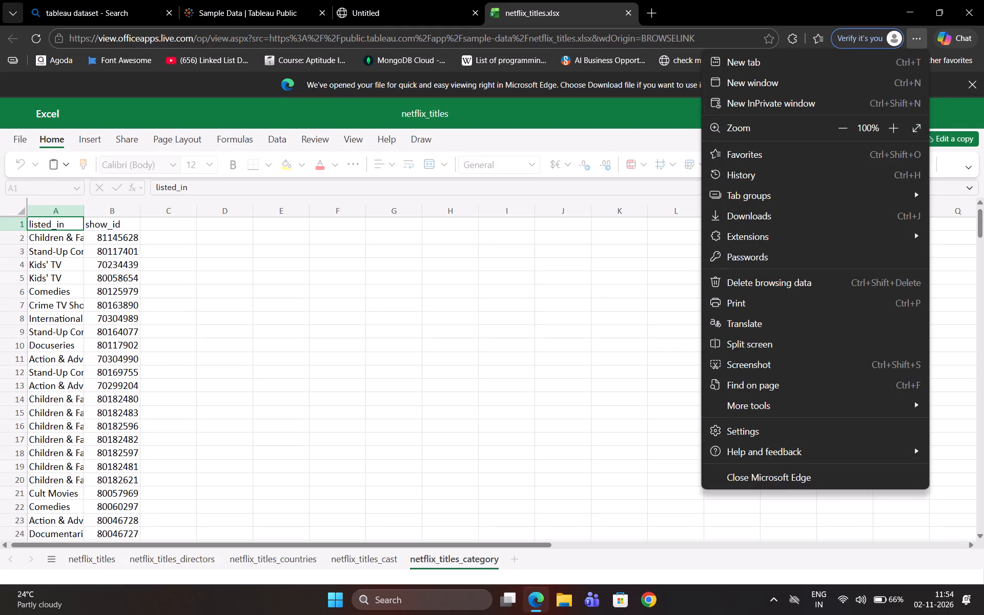
Close the blank Untitled browser tab.
{"action": "left_click", "coordinate": [474, 12]}
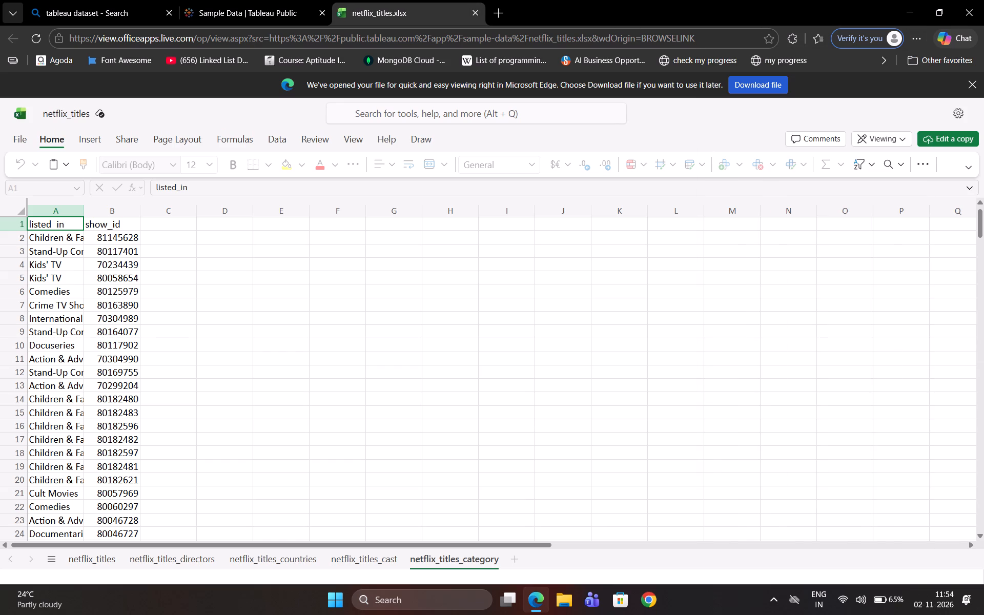
Reopen the Netflix Movies and TV Shows xlsx dataset from the Sample Data page and download netflix_titles.xlsx, closing the duplicate workbook tab.
{"action": "left_click", "coordinate": [242, 12]}
{"action": "scroll", "coordinate": [563, 454], "scroll_direction": "down", "scroll_amount": 1}
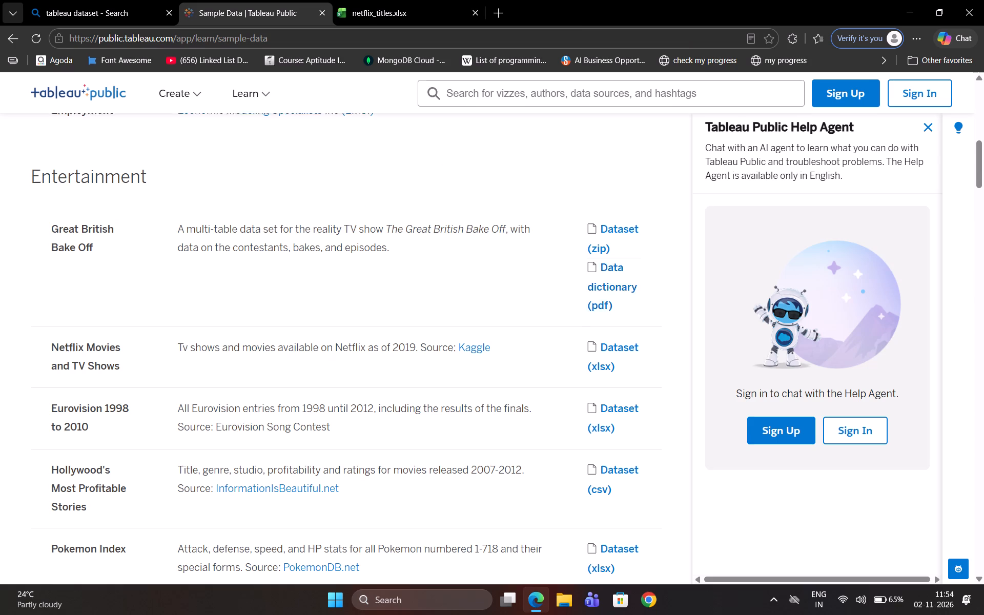
{"action": "scroll", "coordinate": [563, 454], "scroll_direction": "down", "scroll_amount": 1}
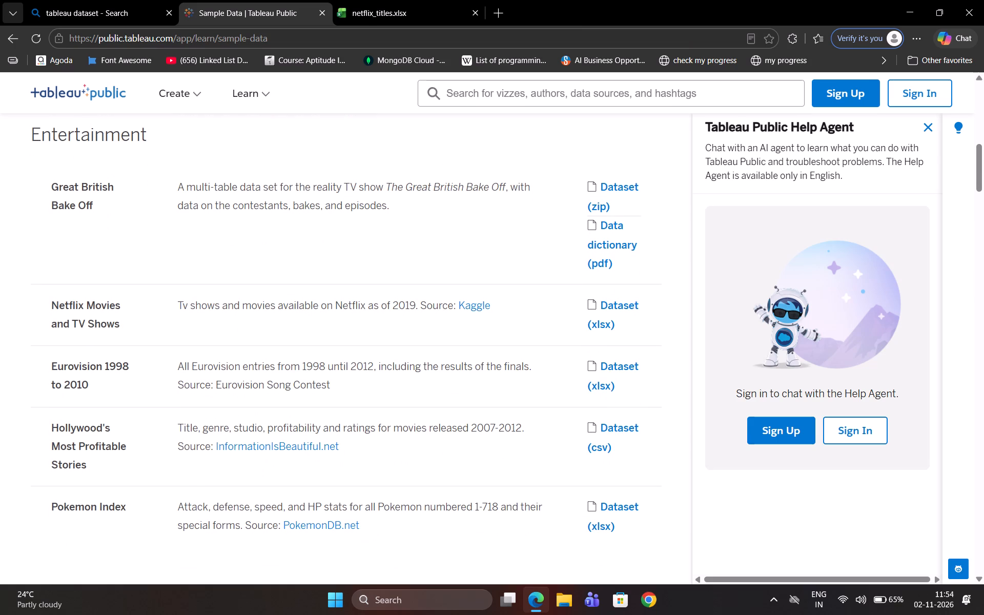
{"action": "left_click", "coordinate": [613, 304]}
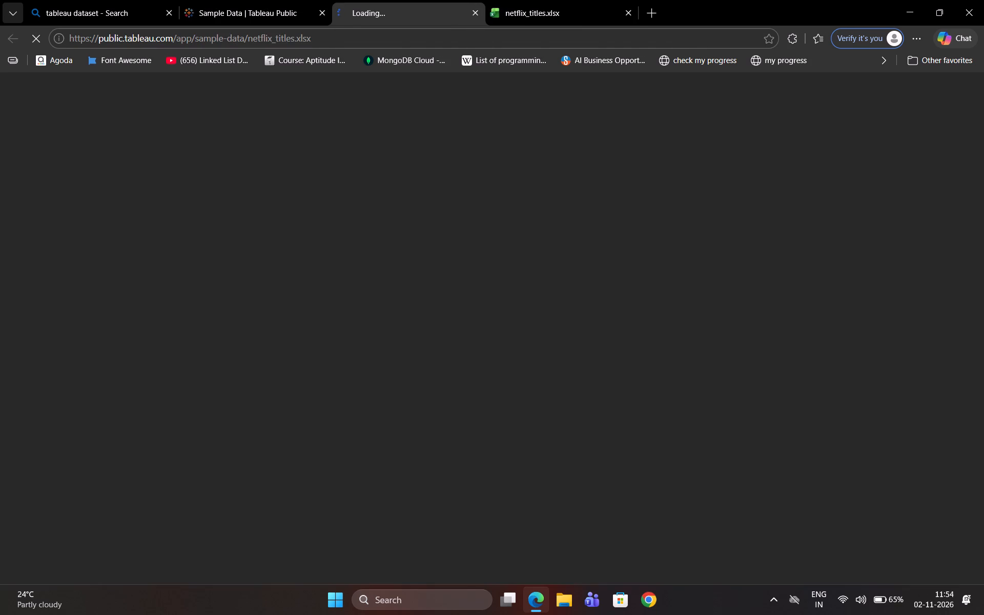
{"action": "left_click", "coordinate": [760, 84]}
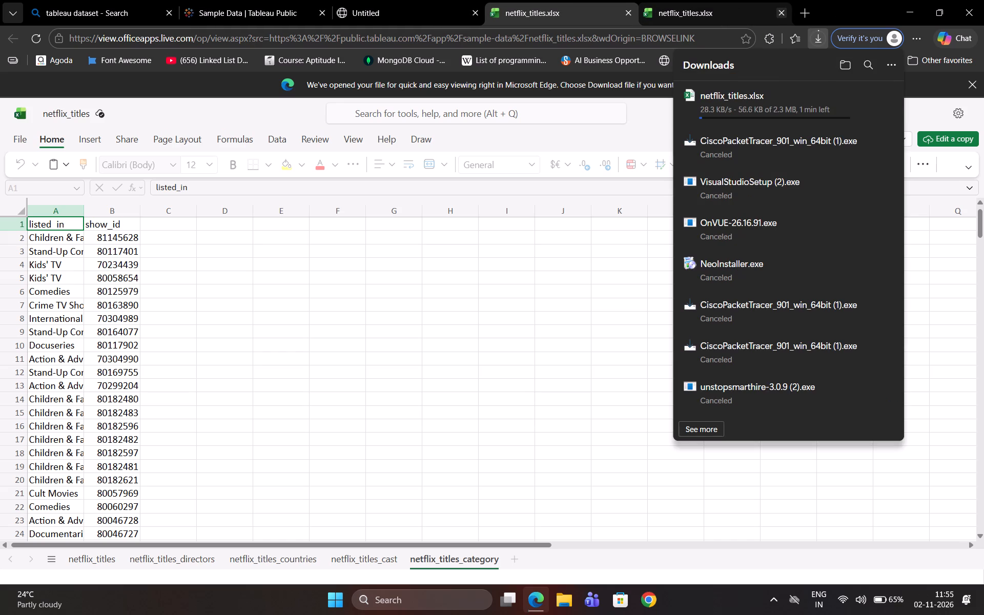
{"action": "left_click", "coordinate": [783, 16]}
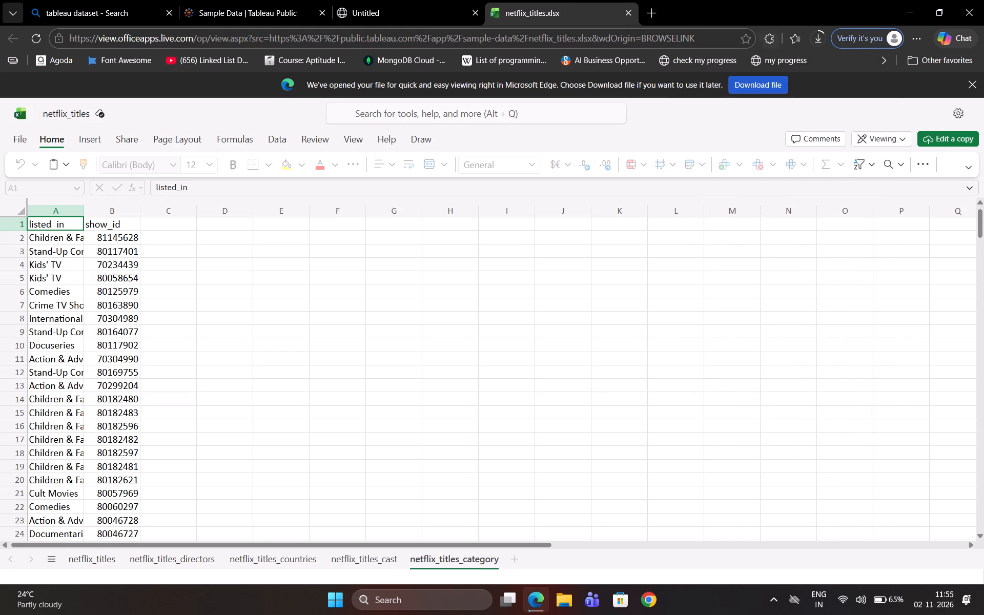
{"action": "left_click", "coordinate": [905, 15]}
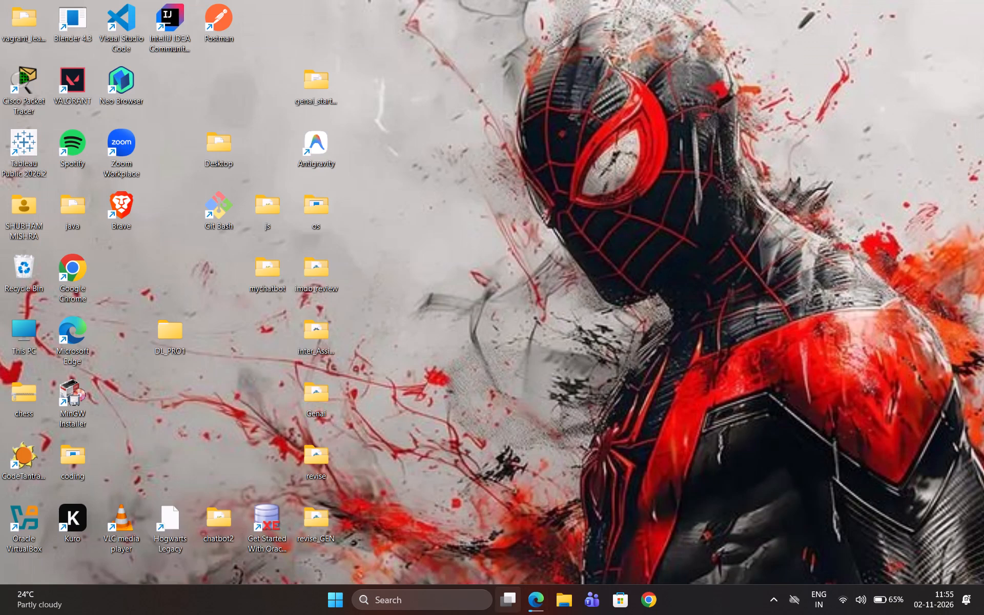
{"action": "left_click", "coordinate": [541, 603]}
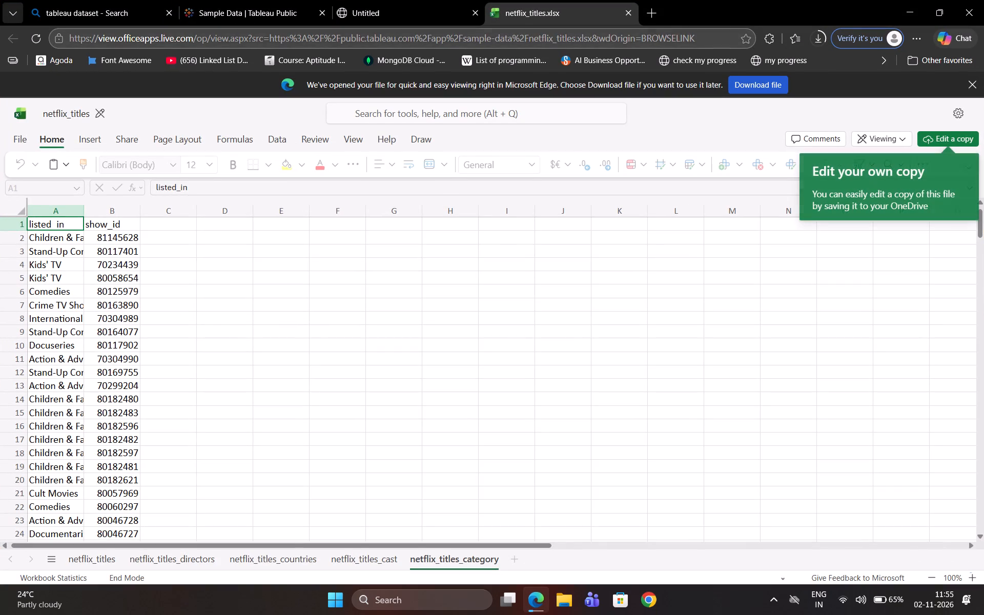
Open WhatsApp from the shortcuts on a new browser tab.
{"action": "left_click", "coordinate": [649, 12]}
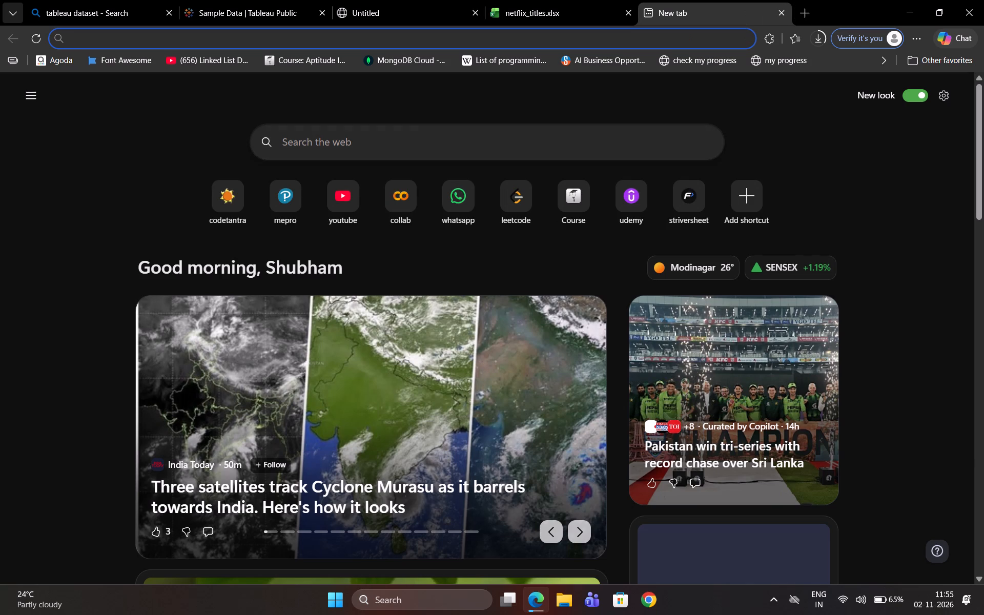
{"action": "left_click", "coordinate": [448, 198]}
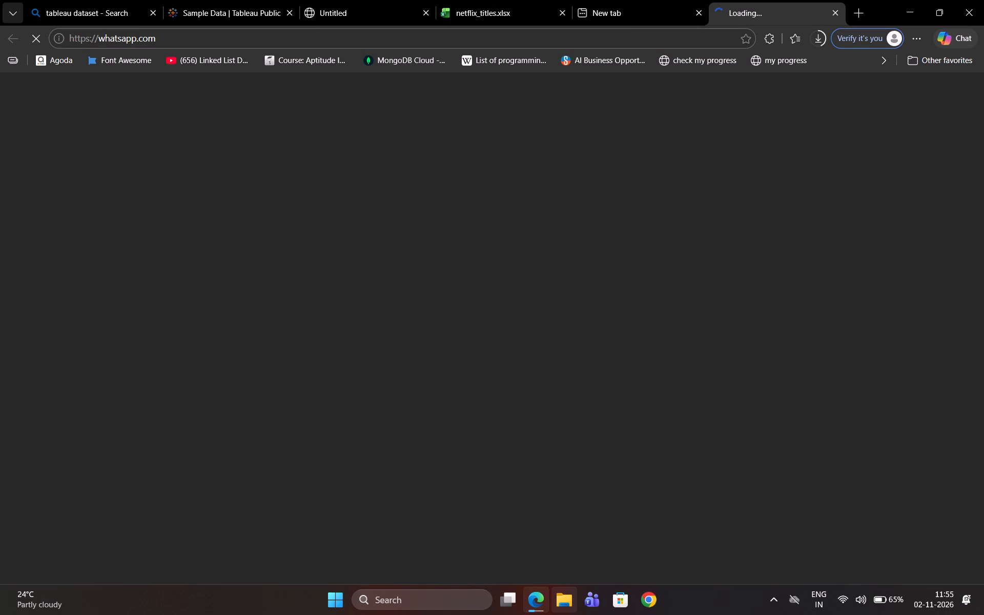
Switch to File Explorer and open the Downloads folder.
{"action": "left_click", "coordinate": [570, 605]}
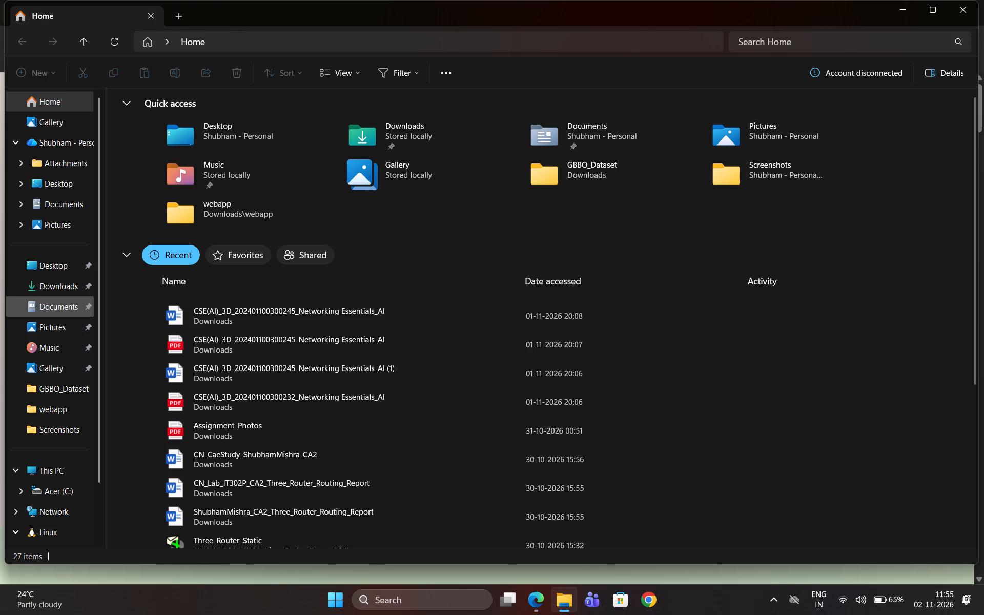
{"action": "left_click", "coordinate": [60, 282]}
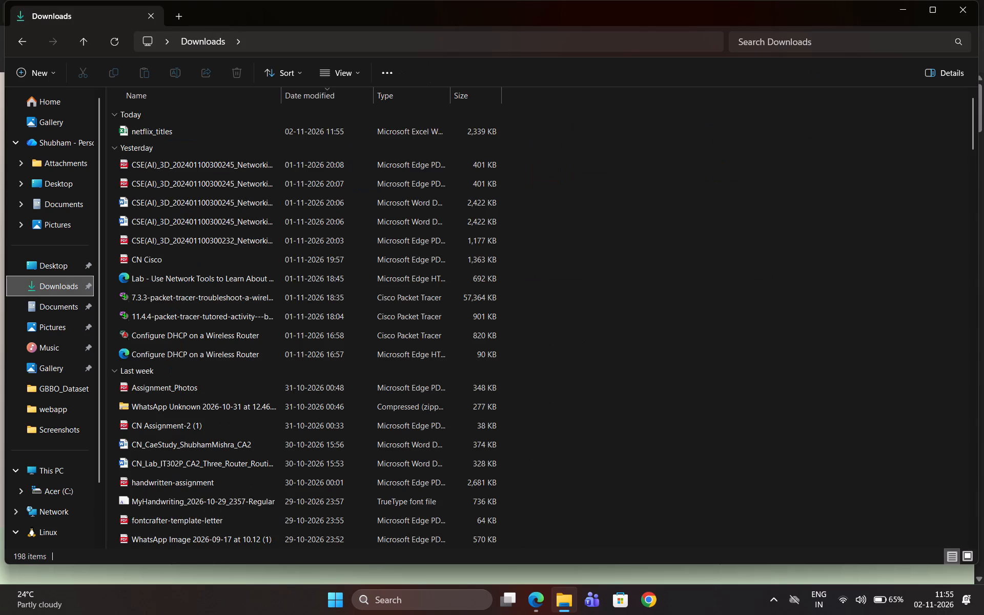
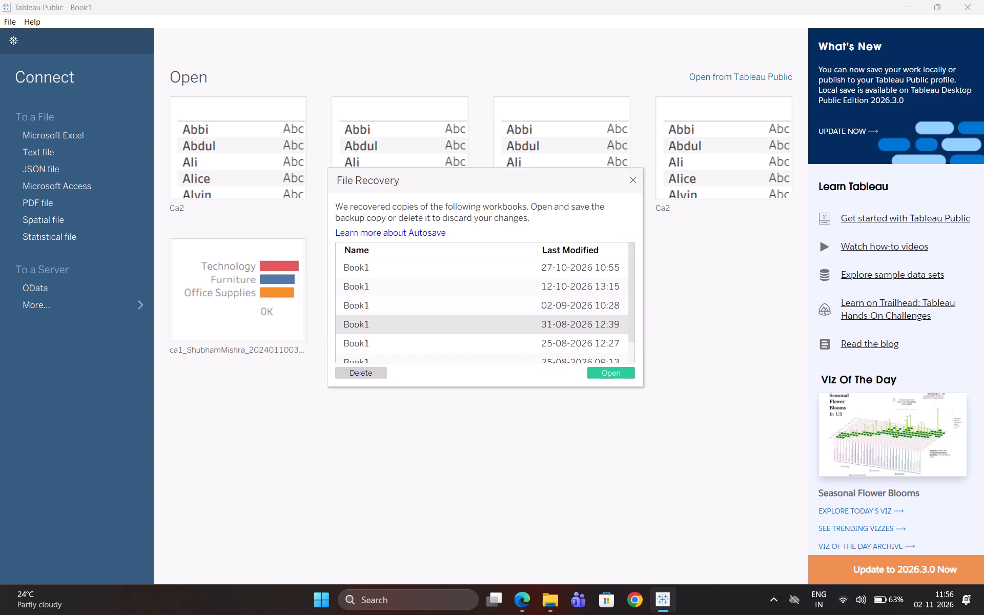
Dismiss the recovered workbooks and connect to the netflix_titles Microsoft Excel file in the Downloads folder.
{"action": "left_click", "coordinate": [633, 182]}
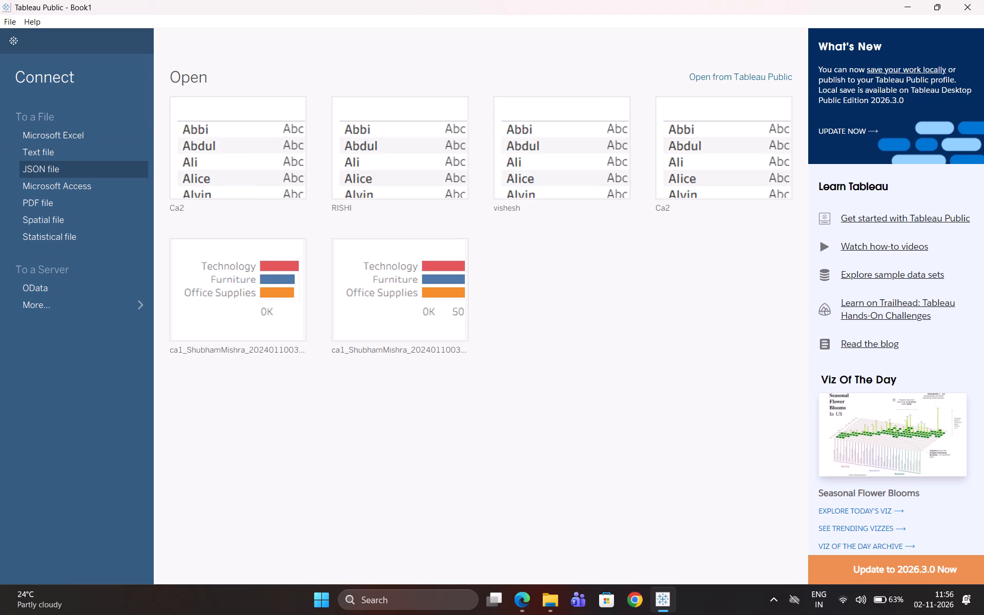
{"action": "left_click", "coordinate": [64, 136]}
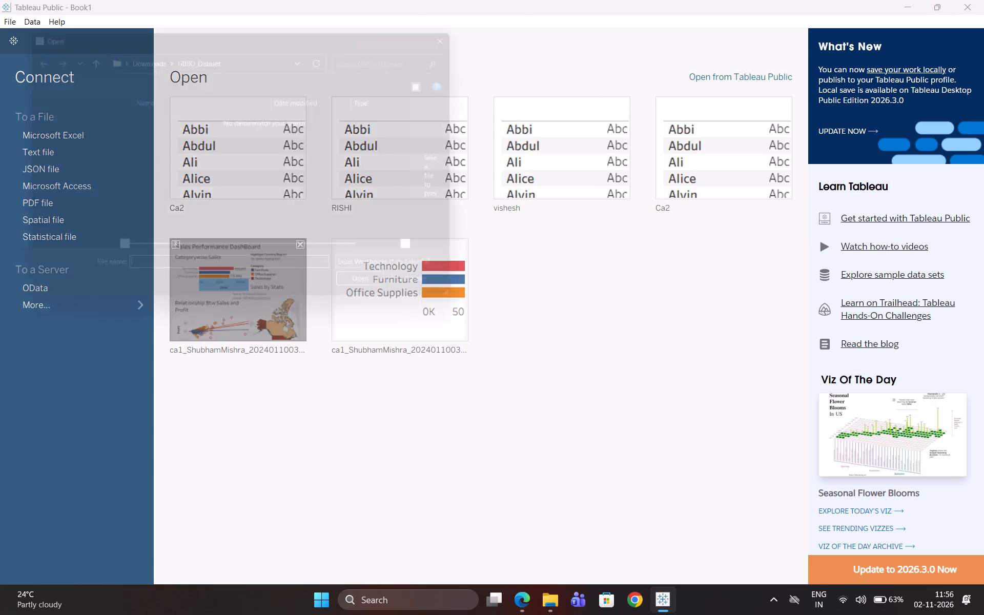
{"action": "left_click", "coordinate": [54, 241]}
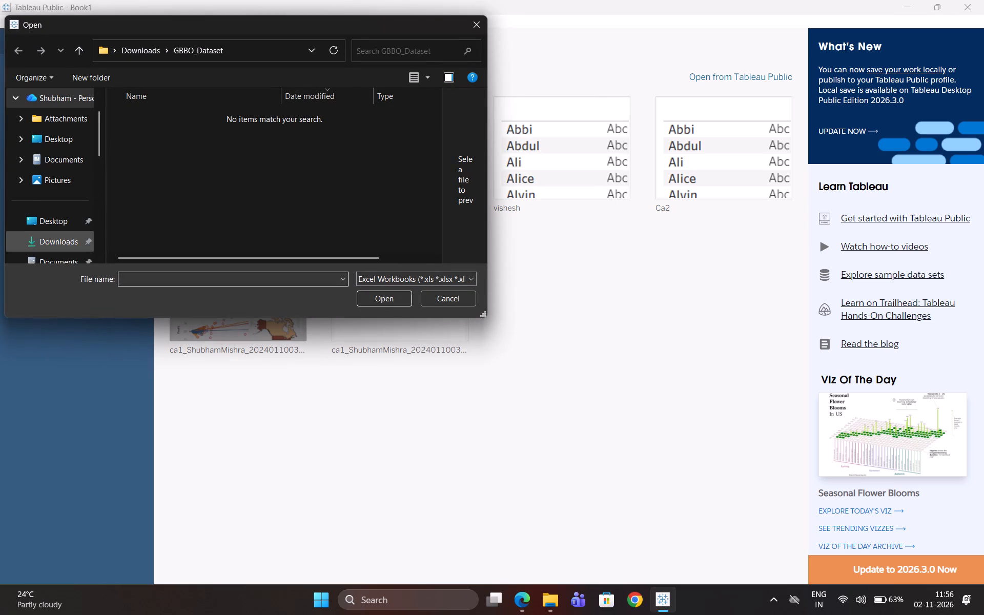
{"action": "left_click", "coordinate": [181, 132]}
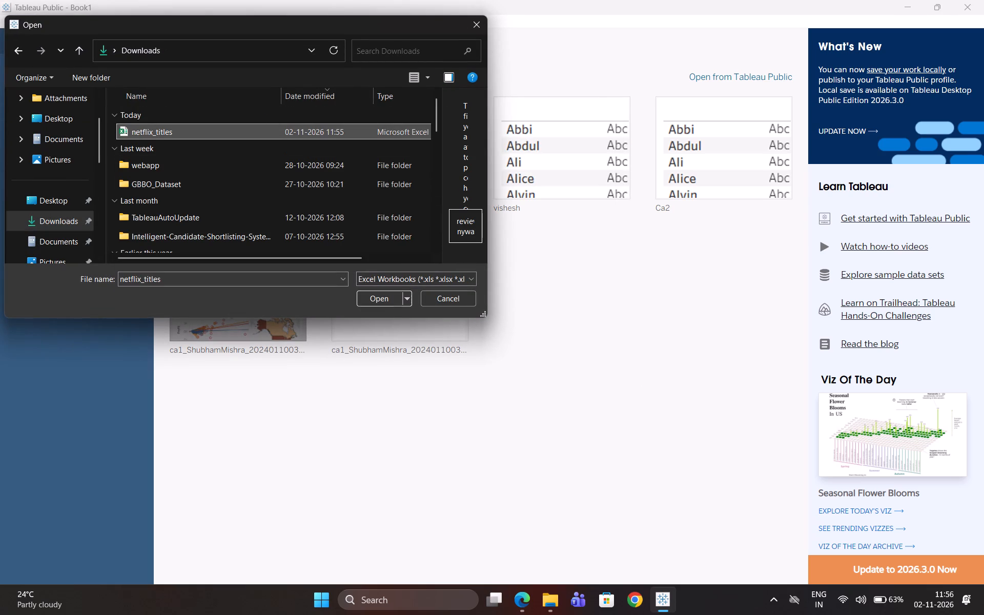
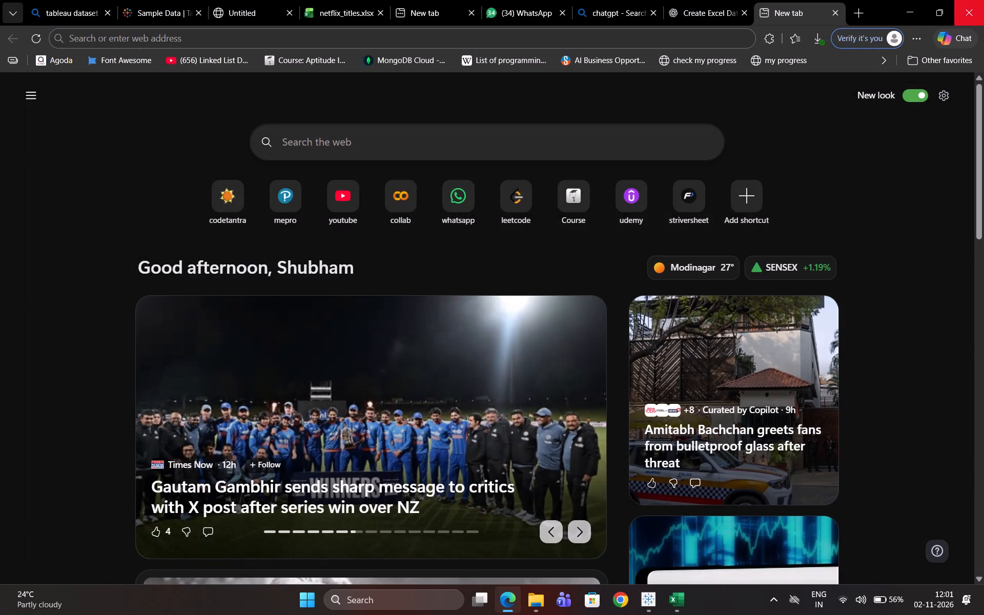
{"action": "left_click", "coordinate": [792, 8]}
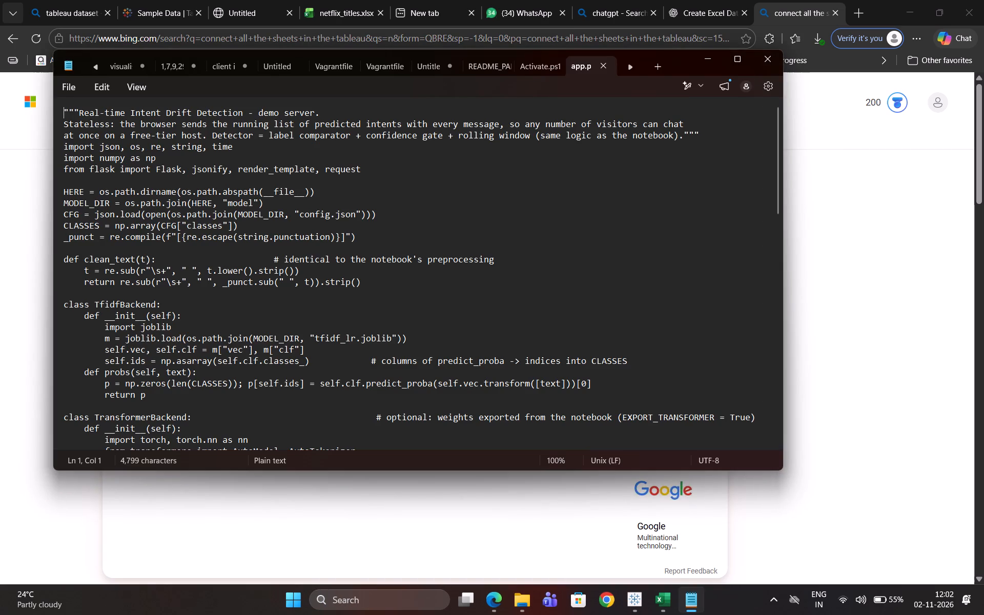
{"action": "left_click", "coordinate": [654, 70]}
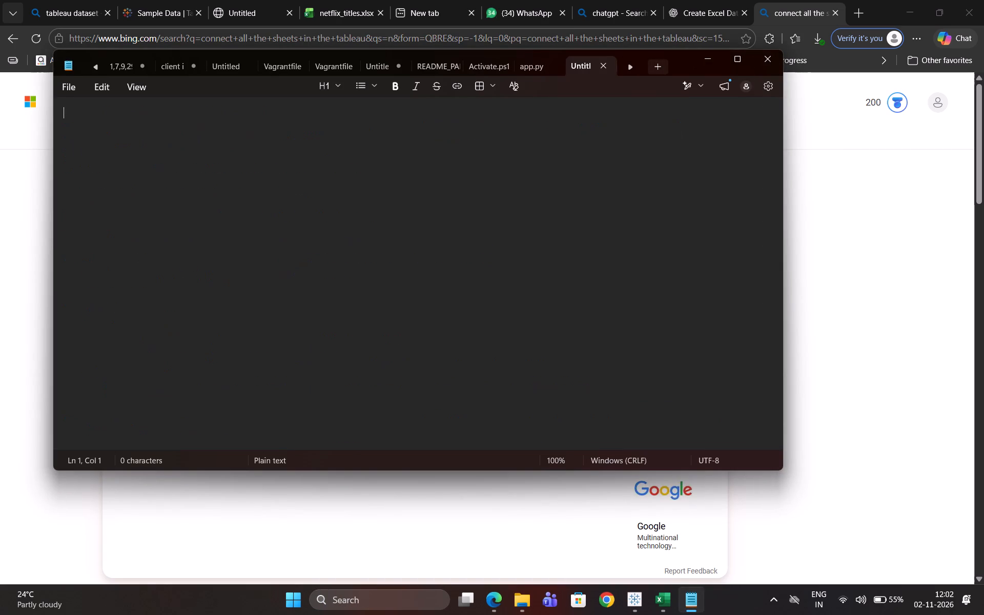
{"action": "key", "text": "ctrl+v"}
{"action": "key", "text": "shift+Return"}
{"action": "key", "text": "shift+Return"}
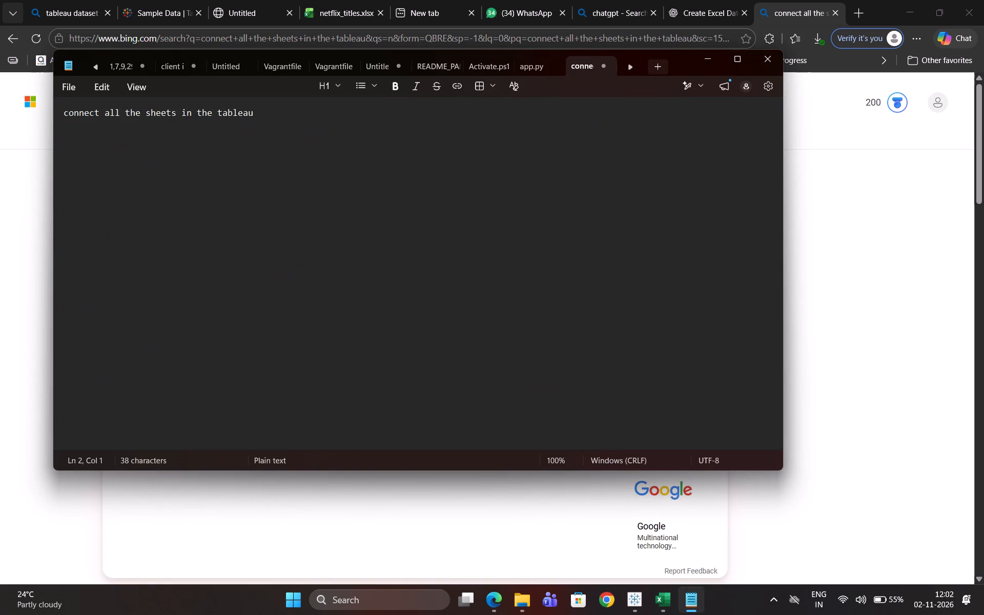
Add the line "which sheets are common" below the pasted text, leaving a blank line between them.
{"action": "type", "text": "which sheets are"}
{"action": "key", "text": "space"}
{"action": "type", "text": "comma"}
{"action": "key", "text": "BackSpace"}
{"action": "type", "text": "on"}
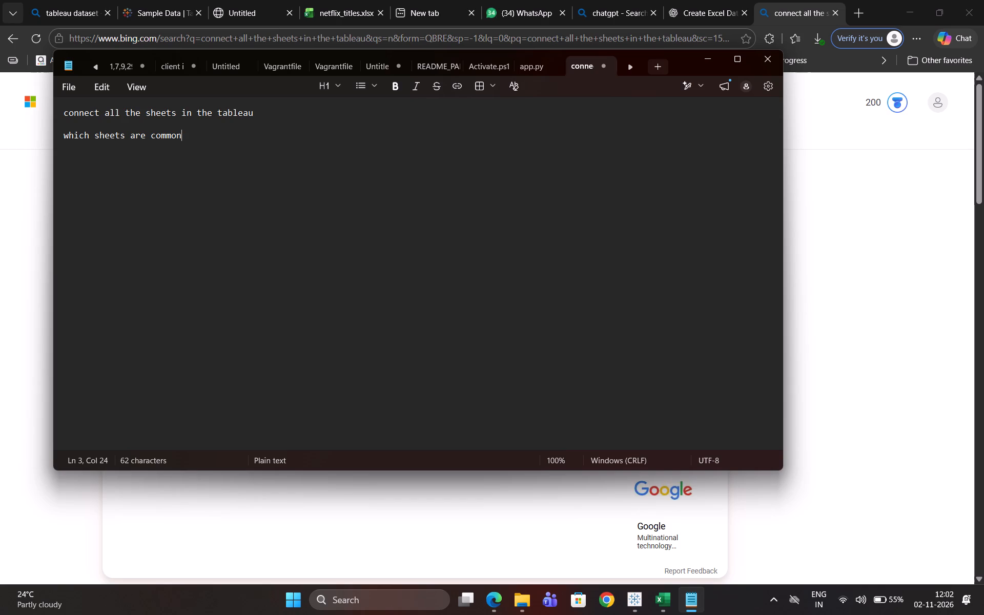
{"action": "left_click", "coordinate": [910, 260]}
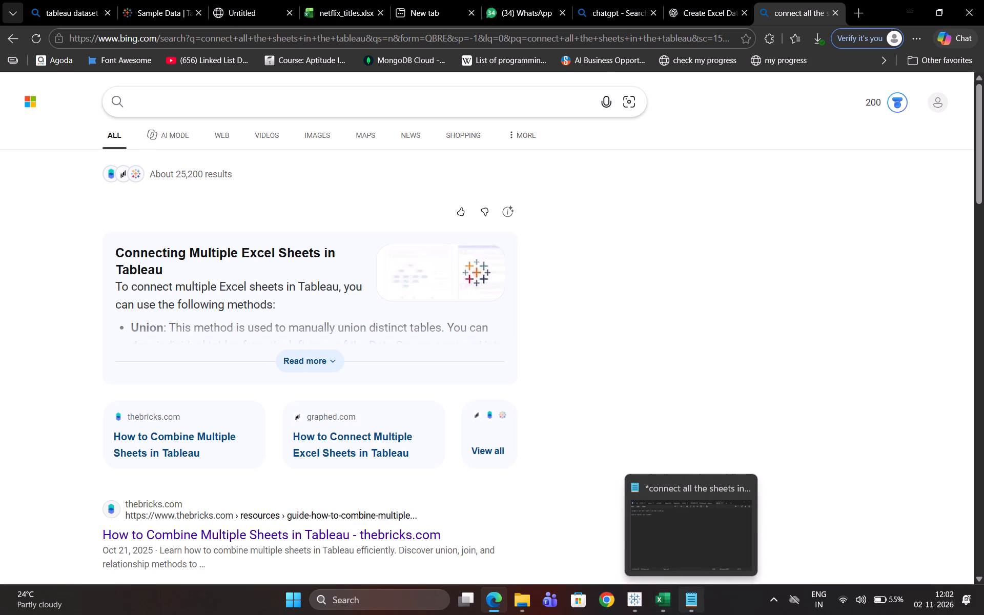
Switch to the netflix_titles workbook in Excel and examine the columns of its sheets and the rows of netflix_titles_countries.
{"action": "left_click", "coordinate": [650, 600]}
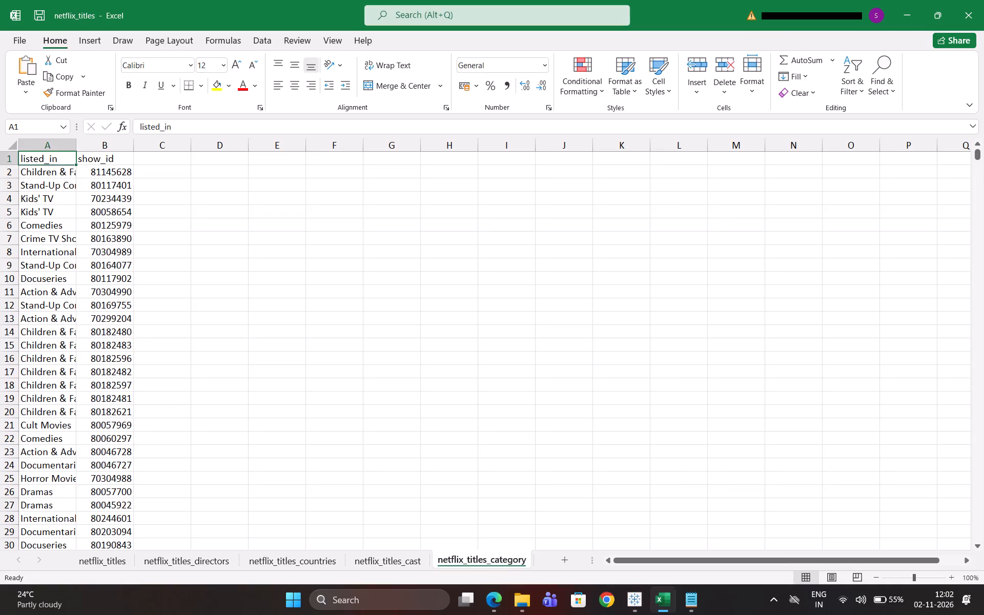
{"action": "left_click", "coordinate": [396, 559]}
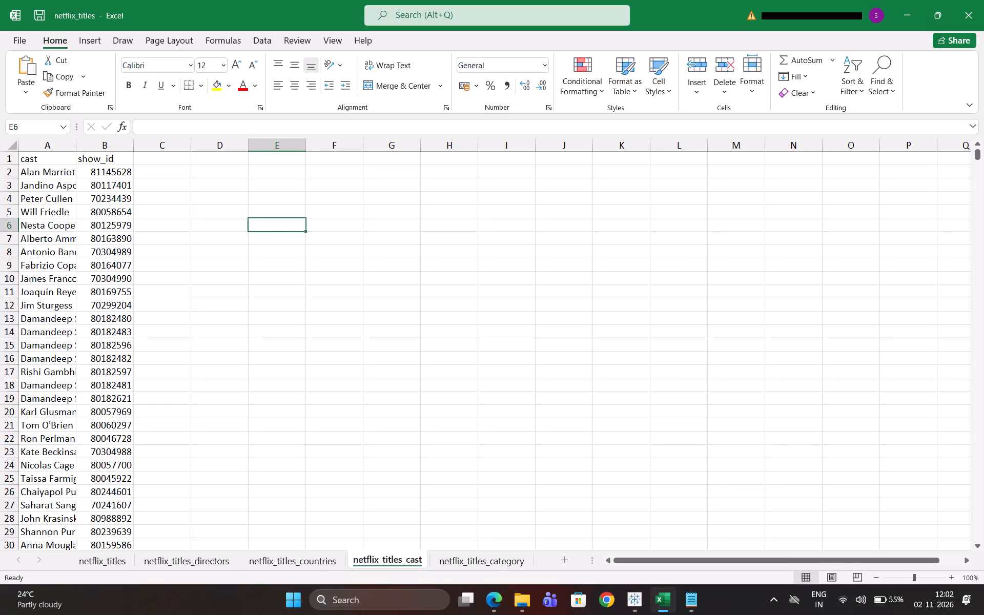
{"action": "left_click", "coordinate": [302, 561]}
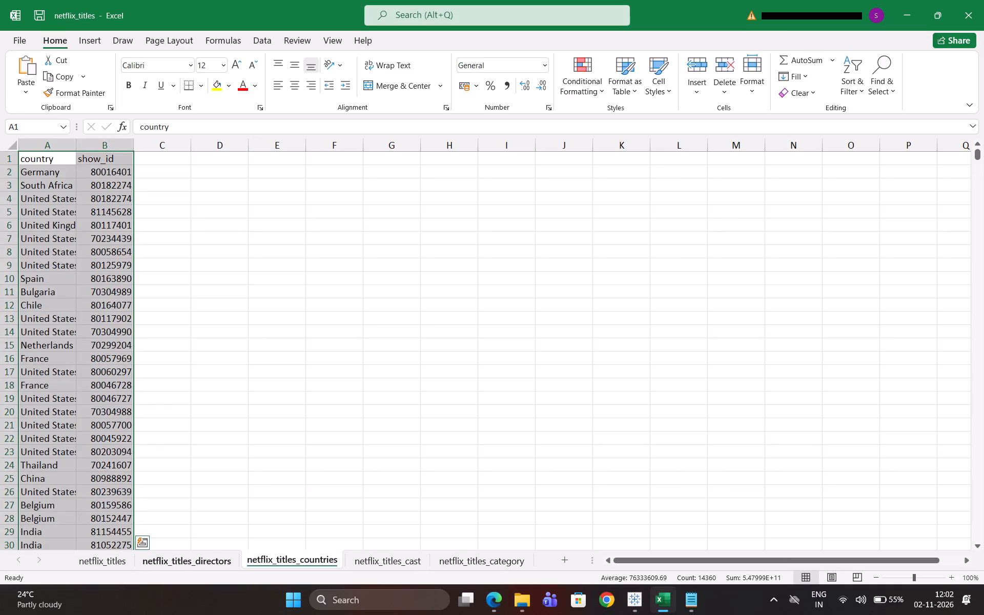
{"action": "left_click", "coordinate": [191, 561]}
{"action": "left_click", "coordinate": [87, 562]}
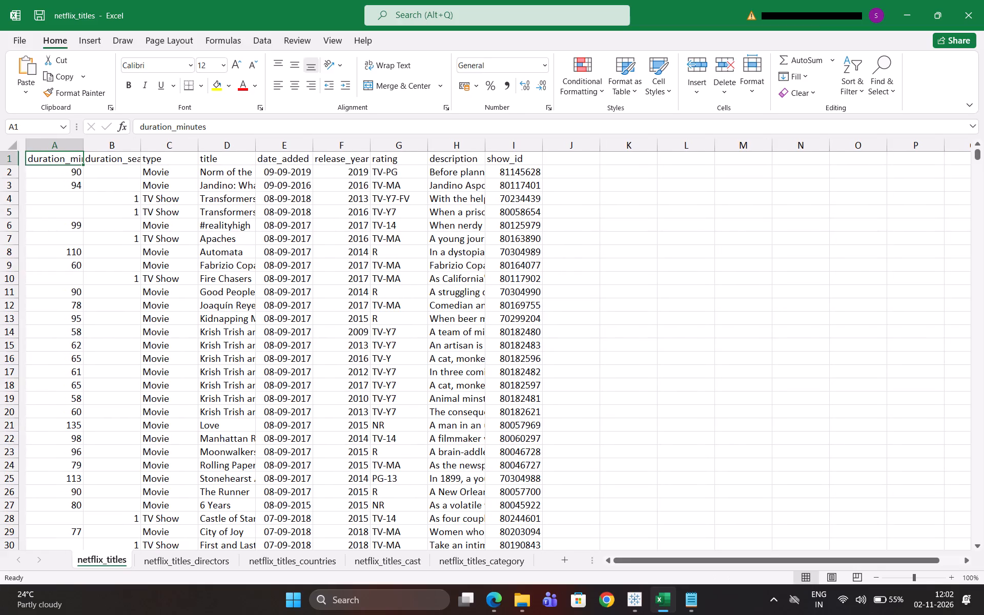
{"action": "left_click", "coordinate": [295, 563]}
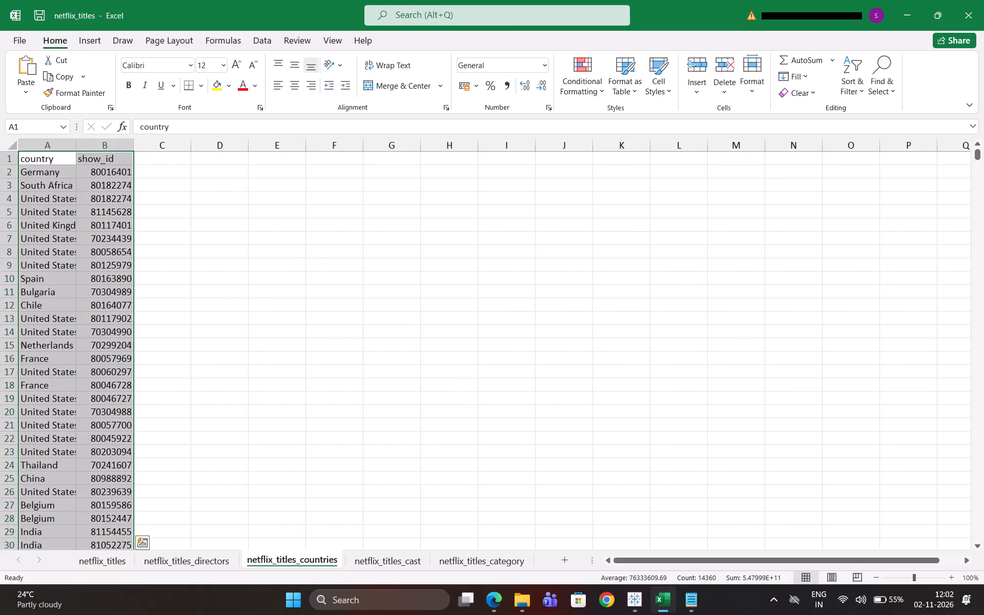
{"action": "scroll", "coordinate": [91, 355], "scroll_direction": "down", "scroll_amount": 4}
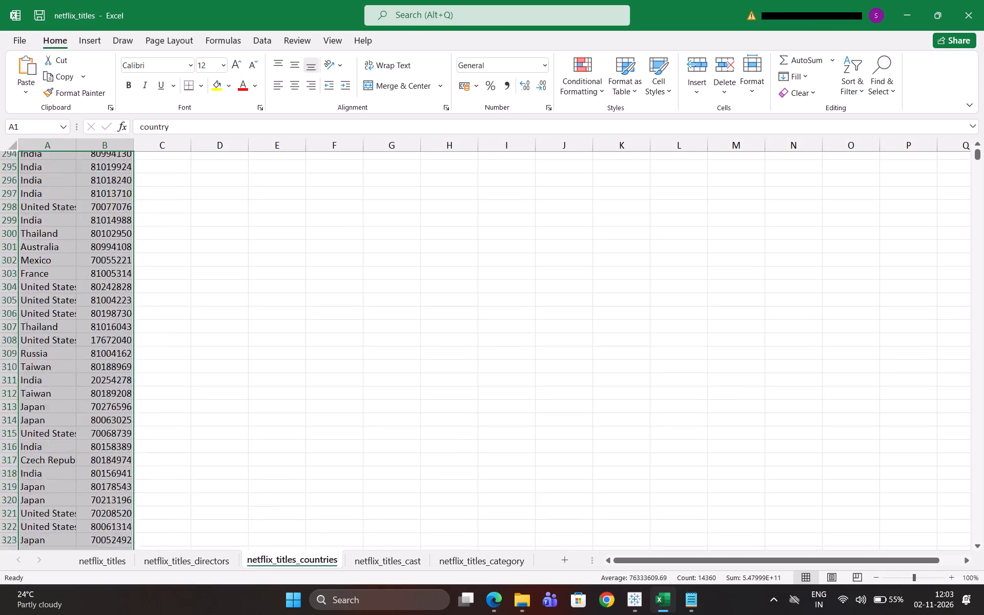
{"action": "scroll", "coordinate": [91, 355], "scroll_direction": "down", "scroll_amount": 15}
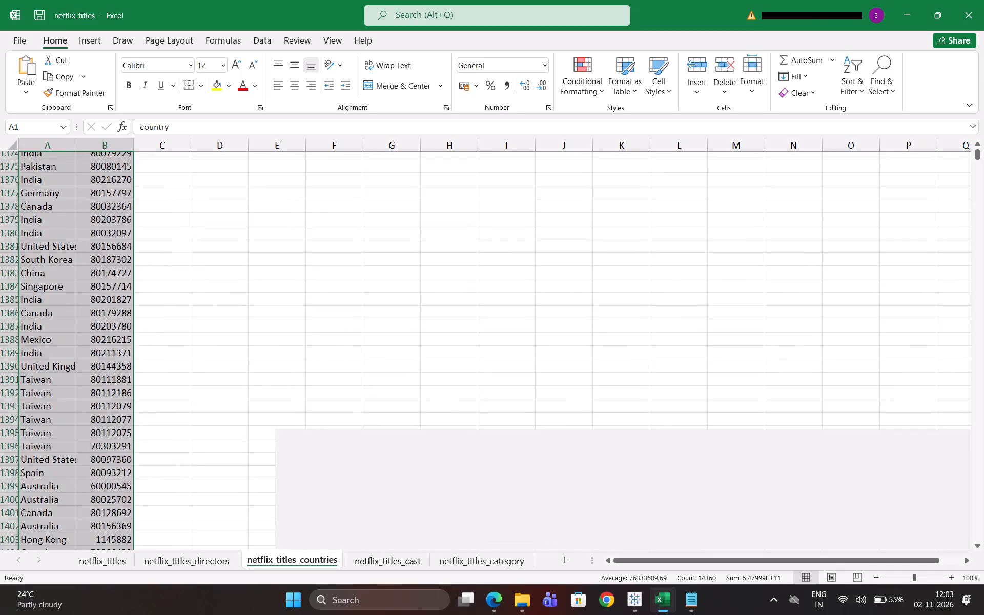
{"action": "scroll", "coordinate": [91, 355], "scroll_direction": "up", "scroll_amount": 13}
{"action": "scroll", "coordinate": [91, 355], "scroll_direction": "up", "scroll_amount": 13}
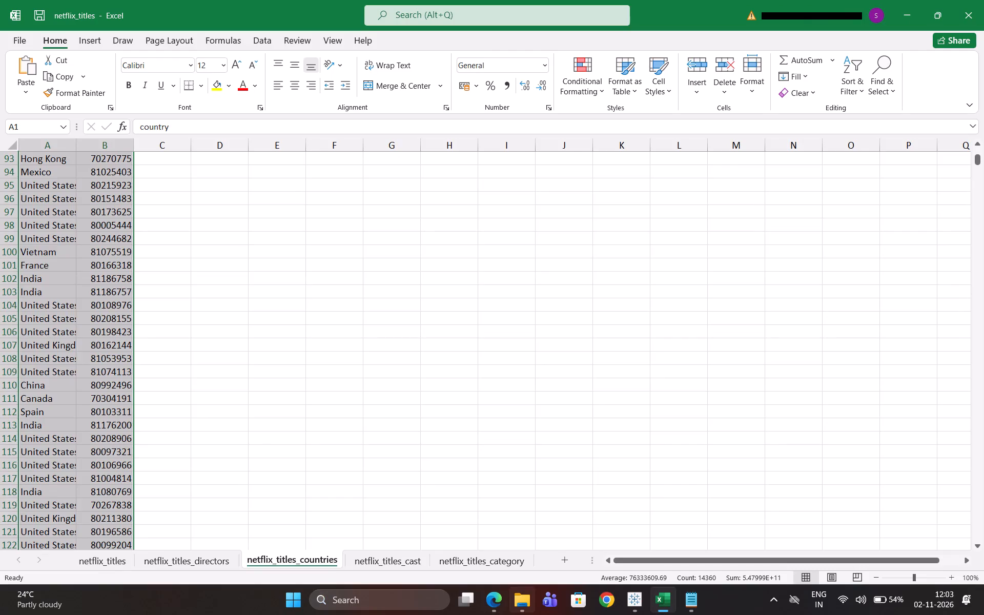
In the Notepad note, reword the second line as "which column is common in all the sheet", add blank lines below and minimise the window.
{"action": "left_click", "coordinate": [701, 608]}
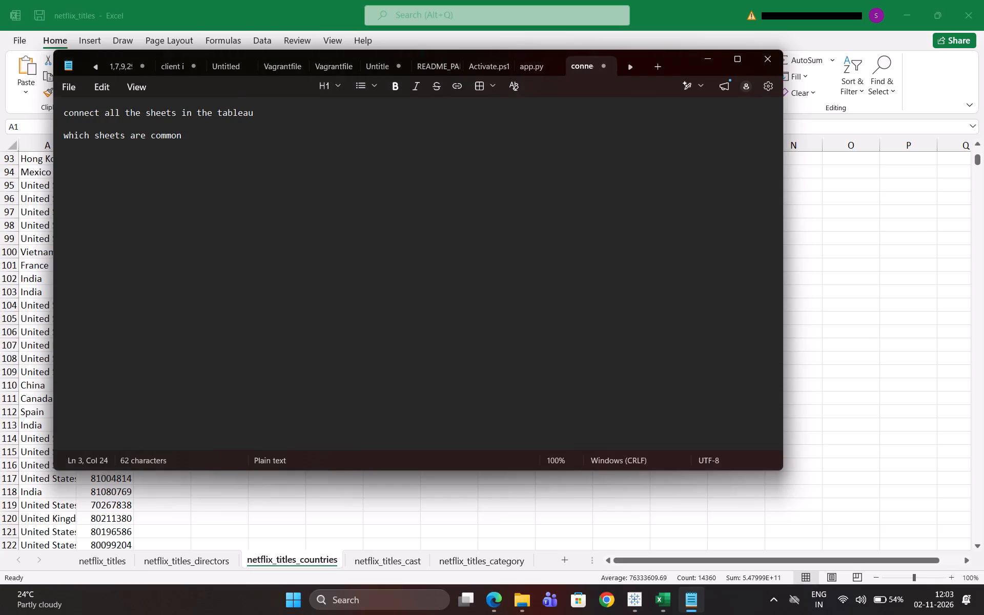
{"action": "left_click", "coordinate": [96, 139]}
{"action": "type", "text": "column"}
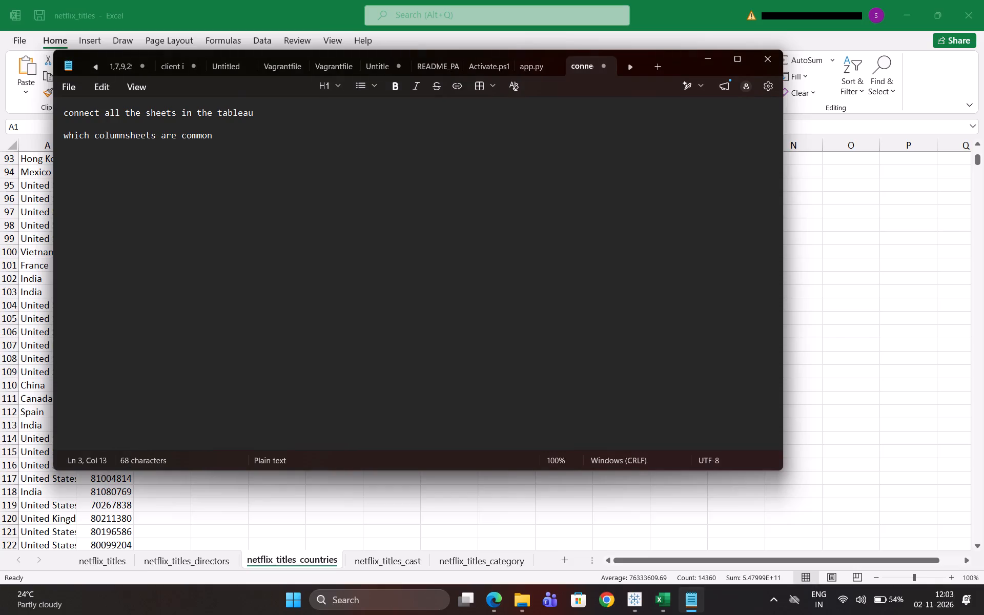
{"action": "key", "text": "space"}
{"action": "type", "text": "is common in all the sheet"}
{"action": "left_click_drag", "start_coordinate": [359, 136], "coordinate": [305, 137]}
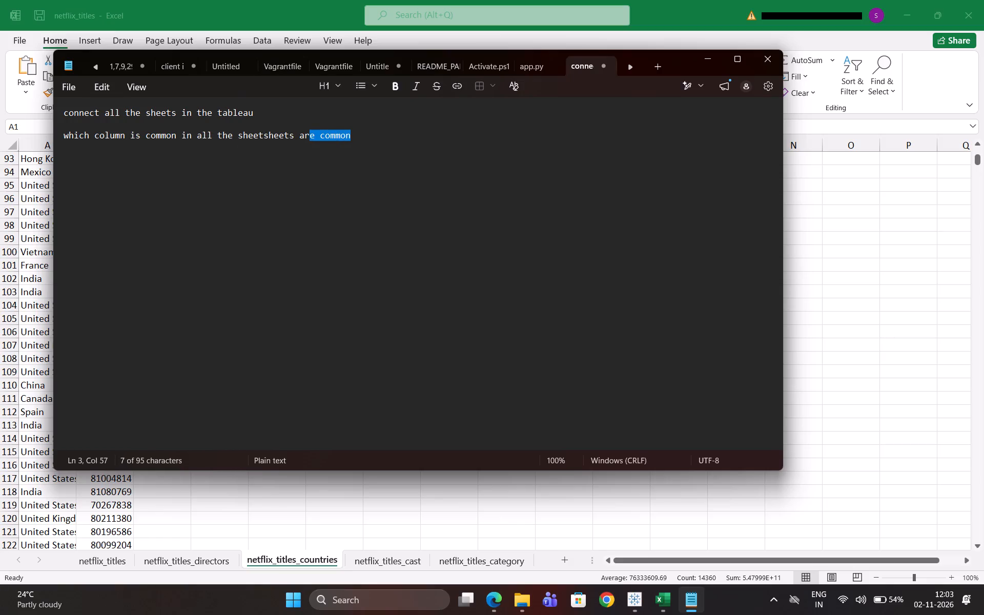
{"action": "left_click_drag", "start_coordinate": [305, 137], "coordinate": [265, 139]}
{"action": "key", "text": "BackSpace"}
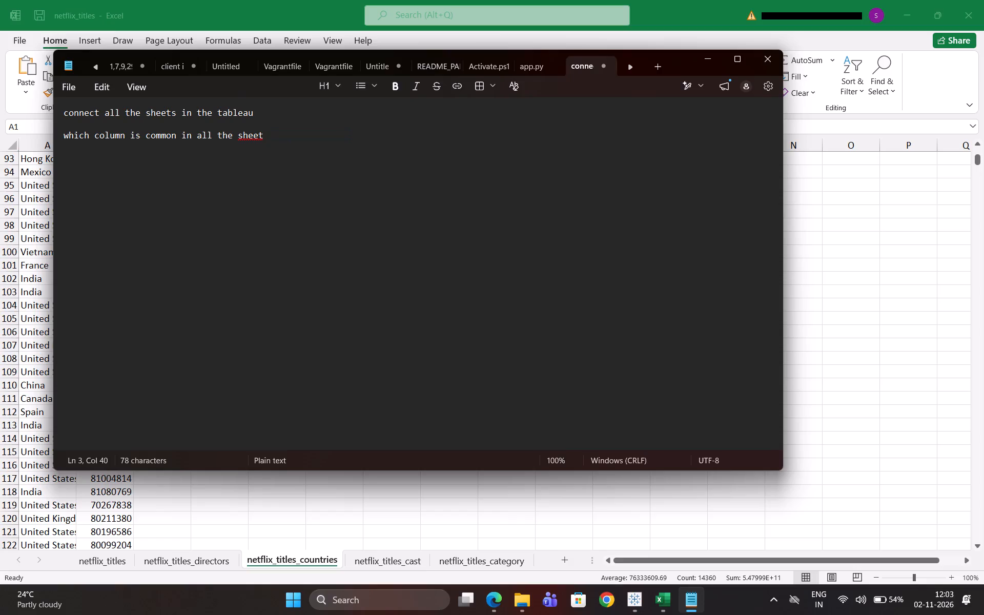
{"action": "key", "text": "Return"}
{"action": "key", "text": "Return"}
{"action": "key", "text": "Return"}
{"action": "left_click", "coordinate": [706, 57]}
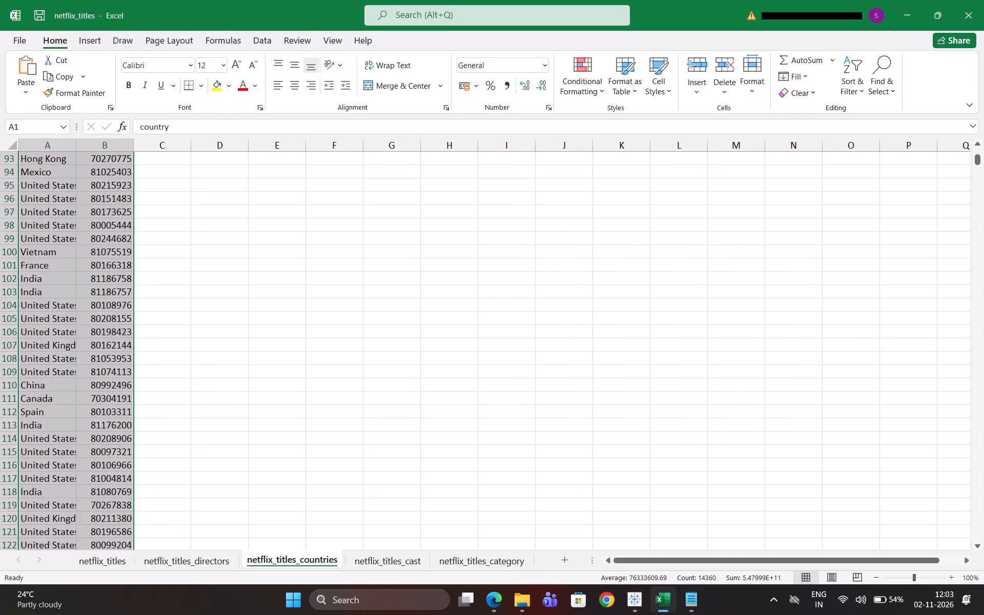
Switch to the netflix_titles data source in Tableau Public.
{"action": "left_click", "coordinate": [689, 613]}
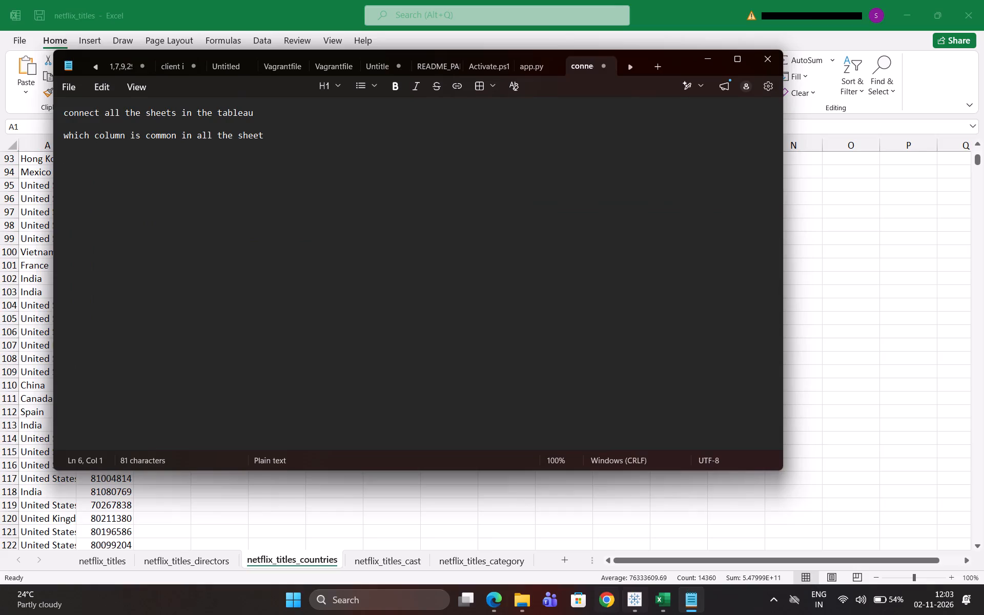
{"action": "left_click", "coordinate": [638, 606]}
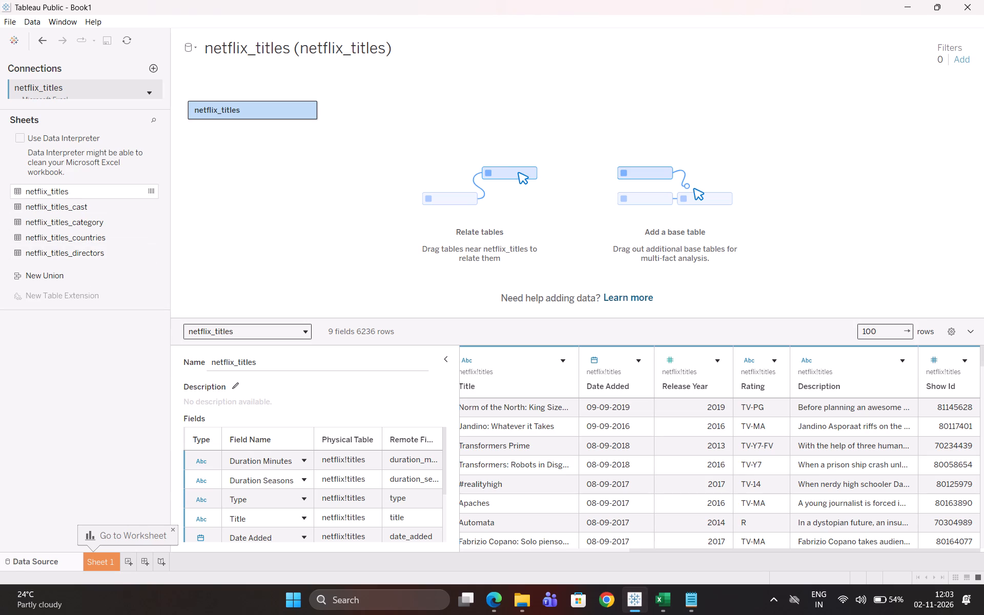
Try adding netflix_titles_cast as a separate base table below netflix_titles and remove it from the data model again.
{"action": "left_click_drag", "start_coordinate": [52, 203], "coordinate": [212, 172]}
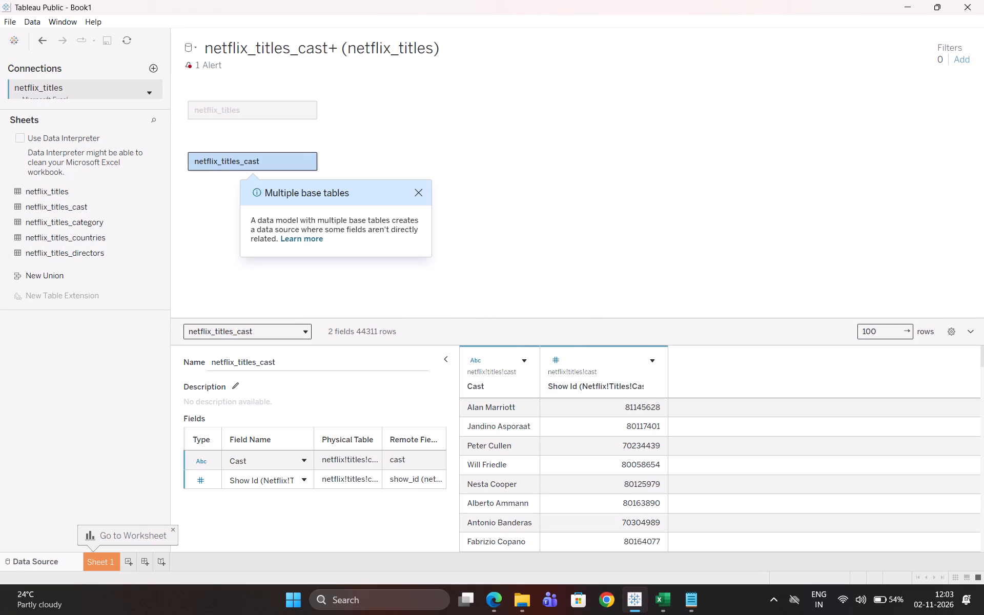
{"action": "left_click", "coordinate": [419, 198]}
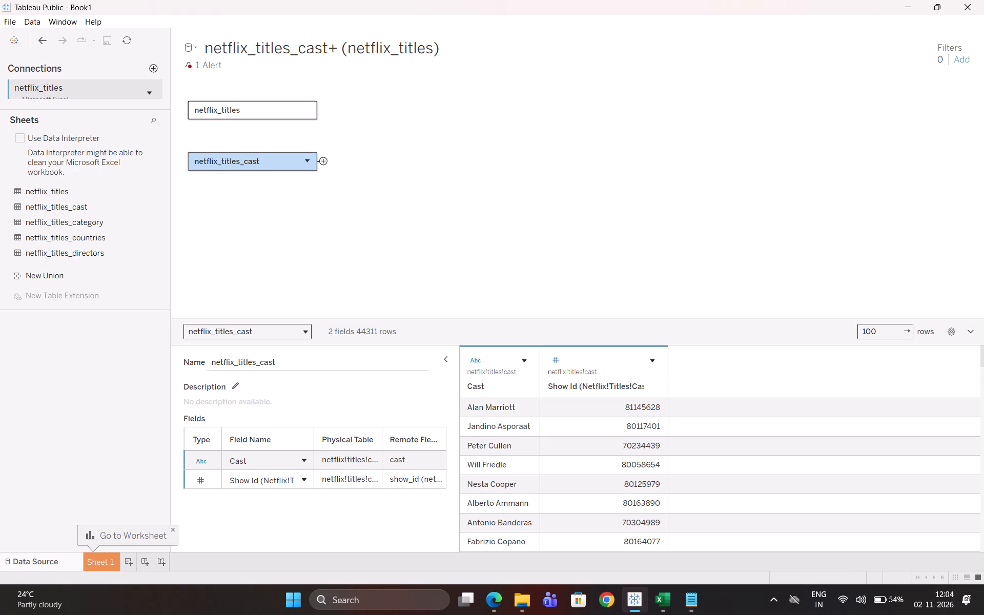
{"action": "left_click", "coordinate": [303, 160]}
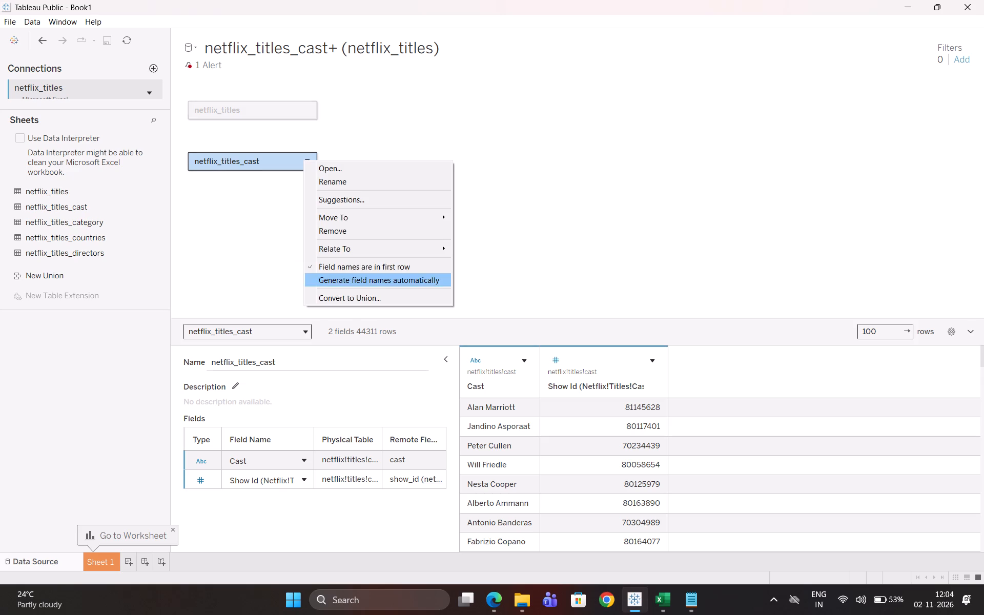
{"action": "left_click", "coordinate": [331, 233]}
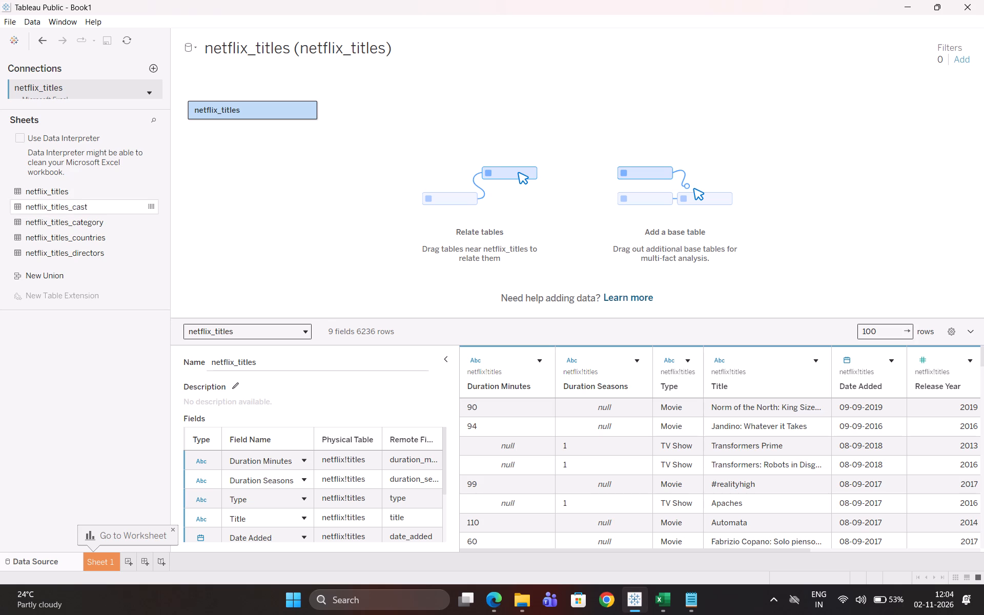
Relate the netflix_titles_cast, netflix_titles_category, netflix_titles_countries and netflix_titles_directors tables to netflix_titles in the data model.
{"action": "left_click_drag", "start_coordinate": [91, 209], "coordinate": [396, 120]}
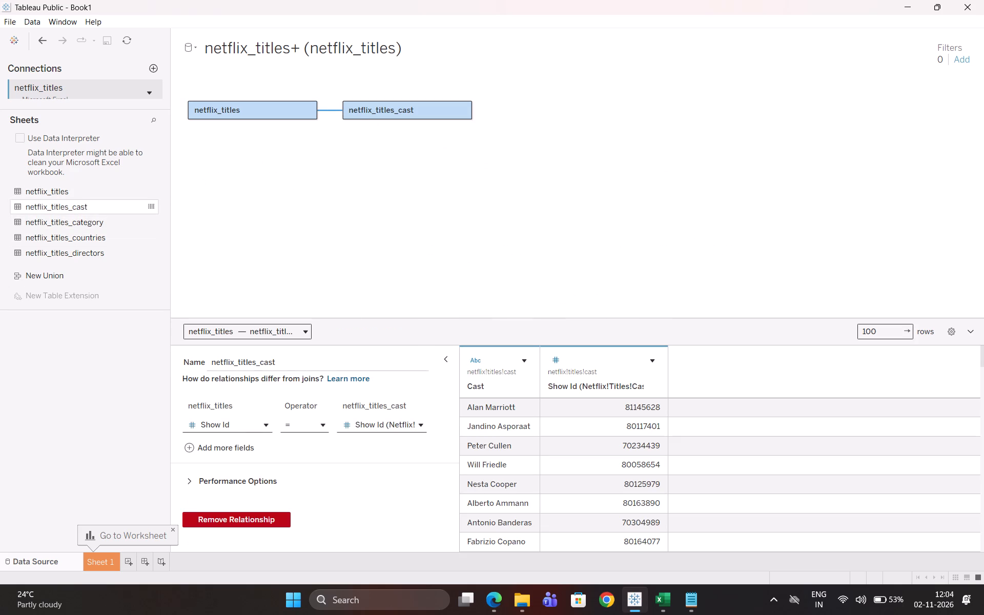
{"action": "left_click_drag", "start_coordinate": [55, 218], "coordinate": [344, 183]}
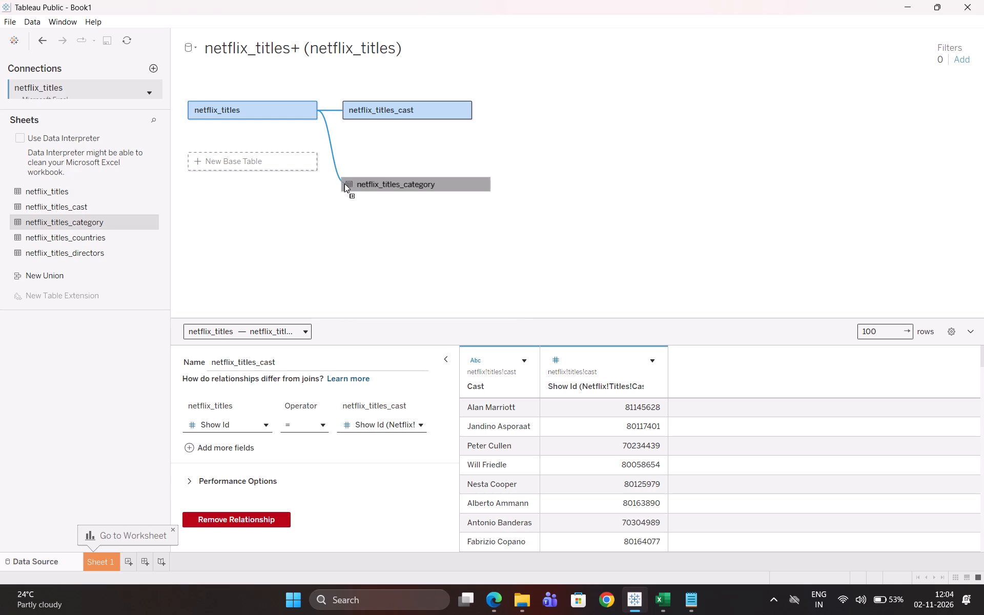
{"action": "left_click_drag", "start_coordinate": [344, 183], "coordinate": [320, 188]}
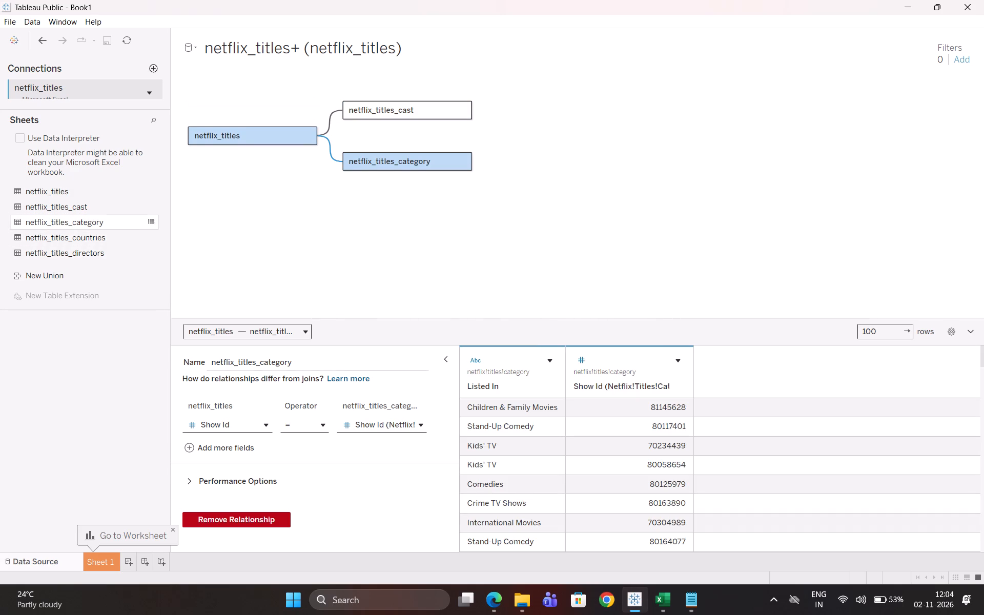
{"action": "left_click_drag", "start_coordinate": [60, 241], "coordinate": [344, 248]}
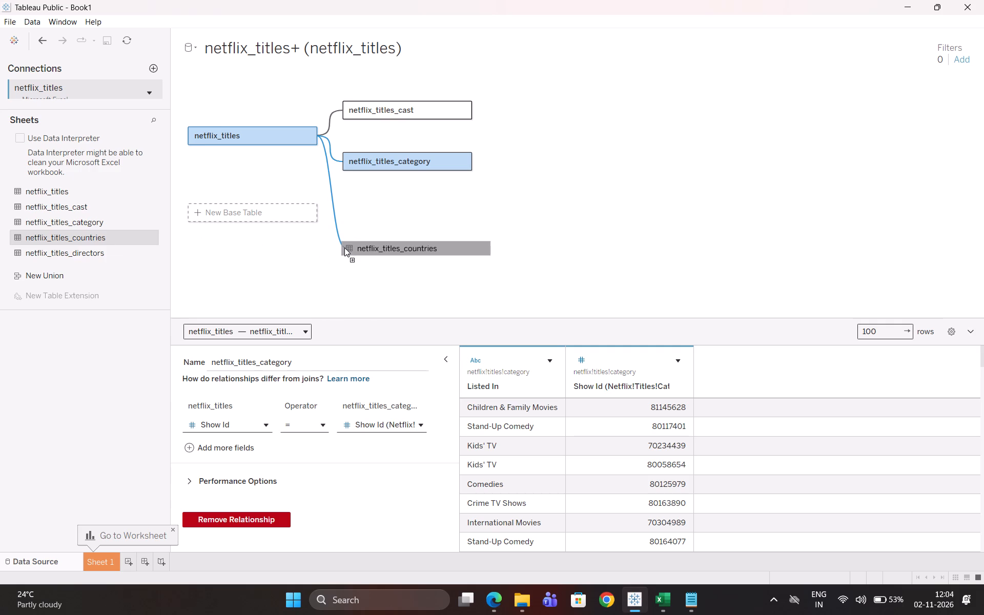
{"action": "left_click_drag", "start_coordinate": [344, 248], "coordinate": [362, 231]}
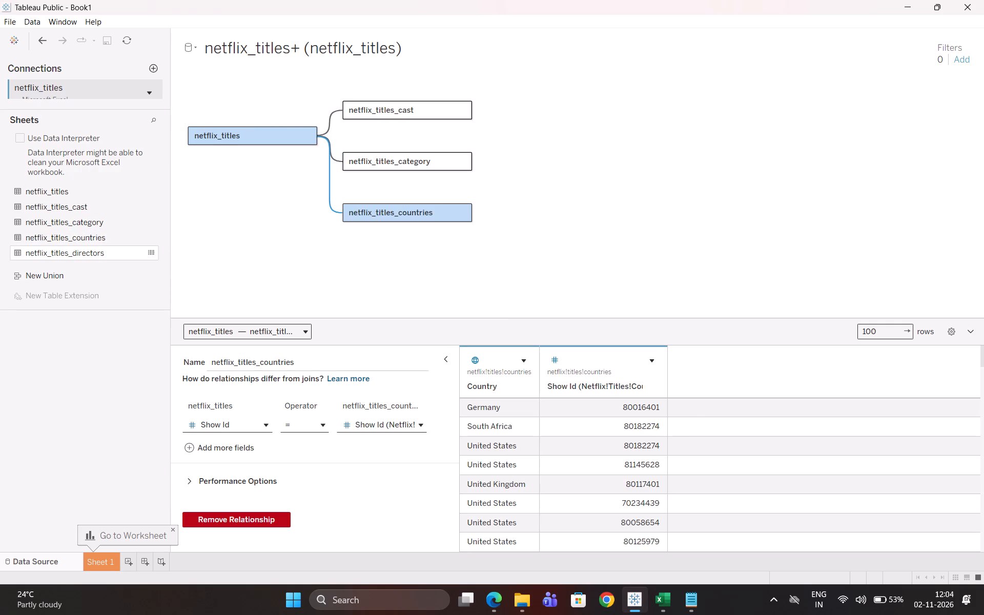
{"action": "left_click_drag", "start_coordinate": [108, 257], "coordinate": [354, 266]}
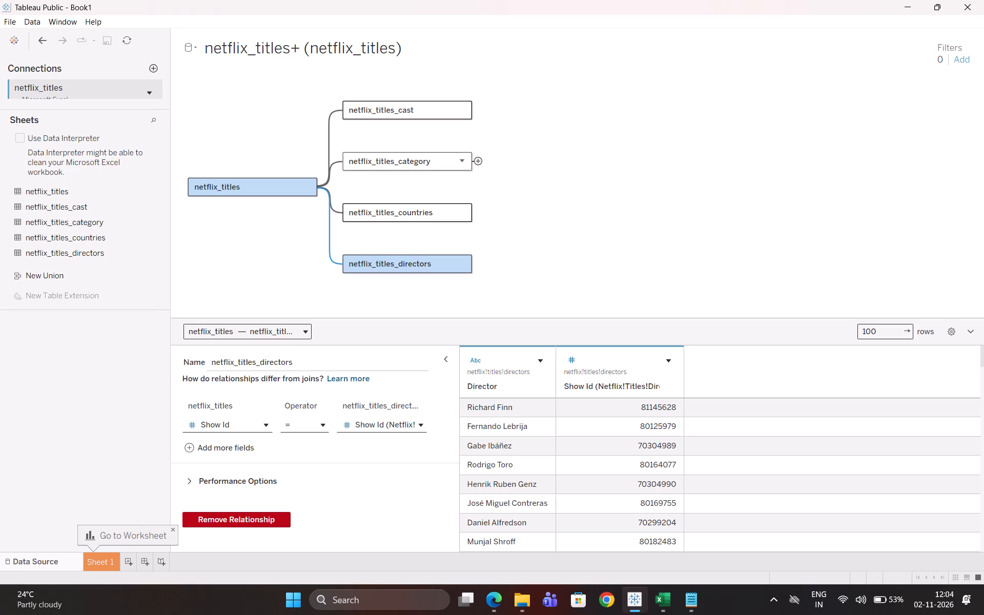
{"action": "left_click", "coordinate": [265, 257]}
{"action": "left_click", "coordinate": [495, 251]}
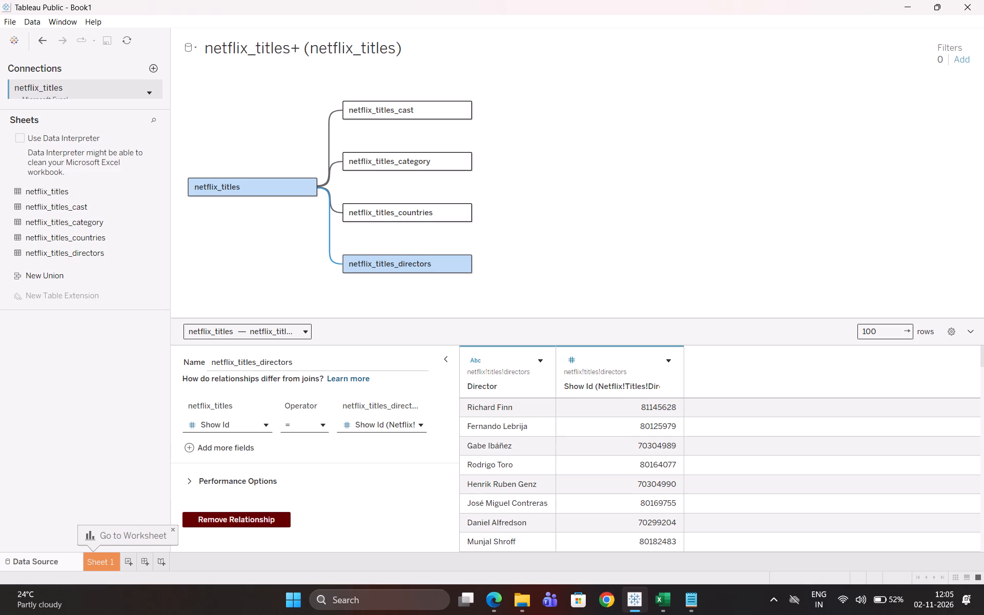
Switch to the netflix_titles workbook in Excel and compare the column headings across all five sheets.
{"action": "left_click", "coordinate": [663, 601]}
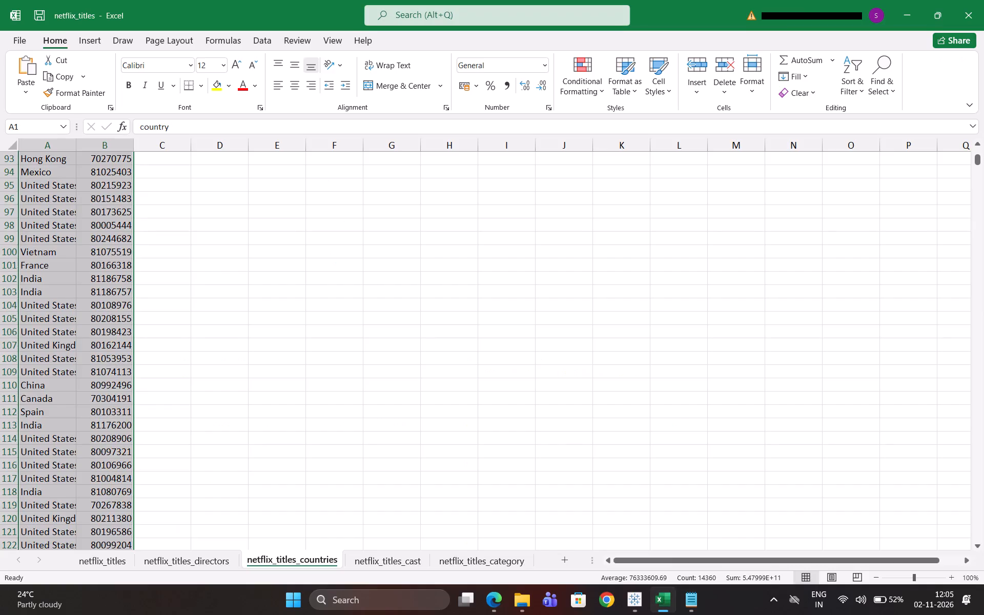
{"action": "scroll", "coordinate": [221, 322], "scroll_direction": "right", "scroll_amount": 2}
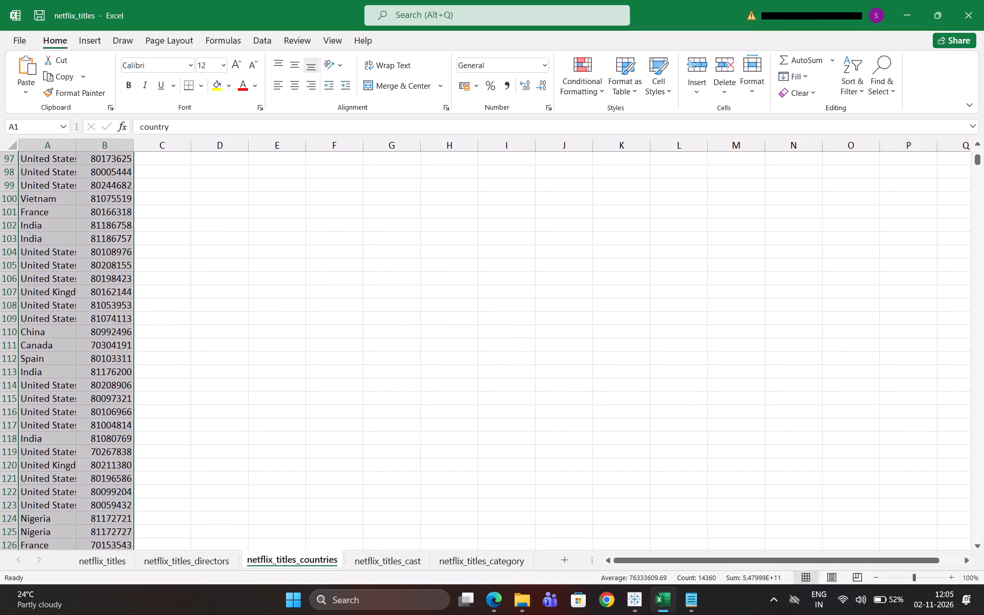
{"action": "left_click", "coordinate": [110, 557]}
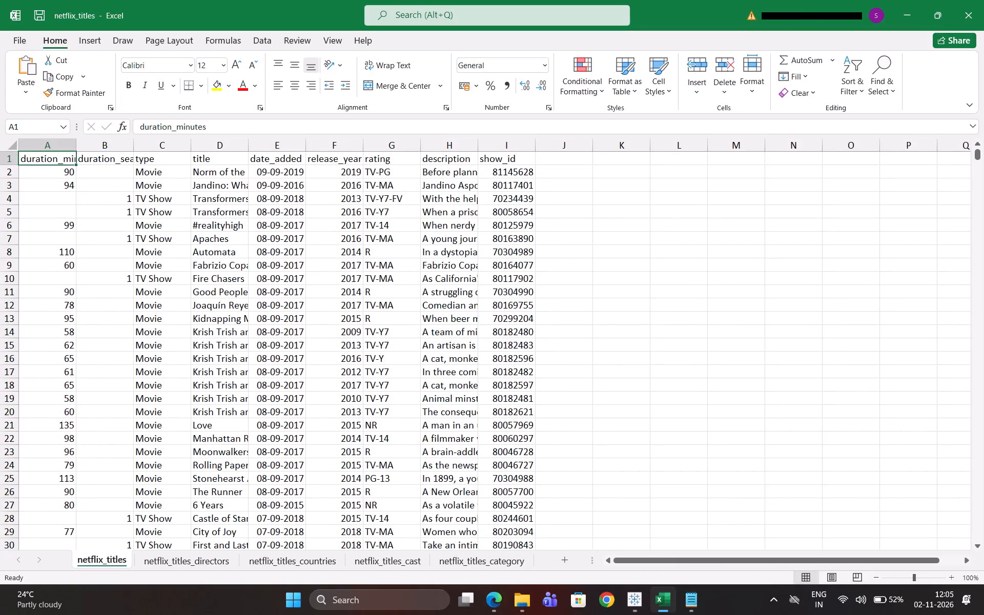
{"action": "scroll", "coordinate": [199, 335], "scroll_direction": "up", "scroll_amount": 5}
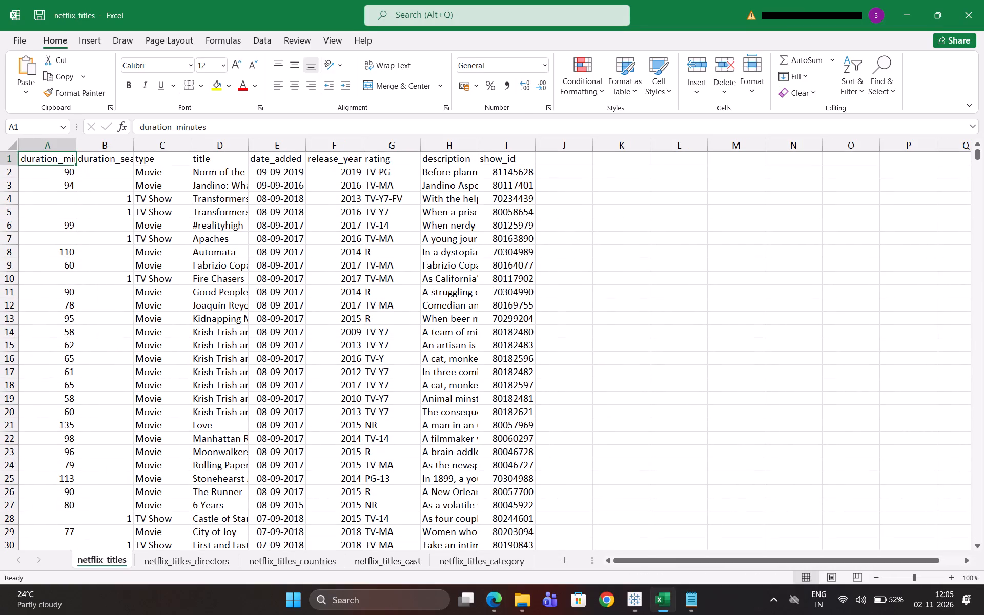
{"action": "left_click", "coordinate": [239, 279]}
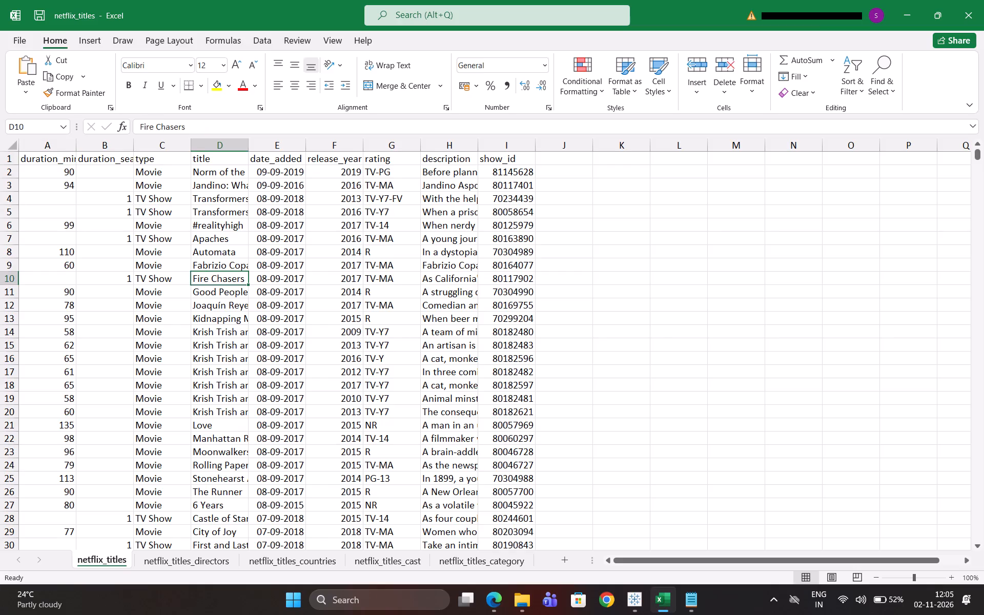
{"action": "left_click", "coordinate": [175, 565]}
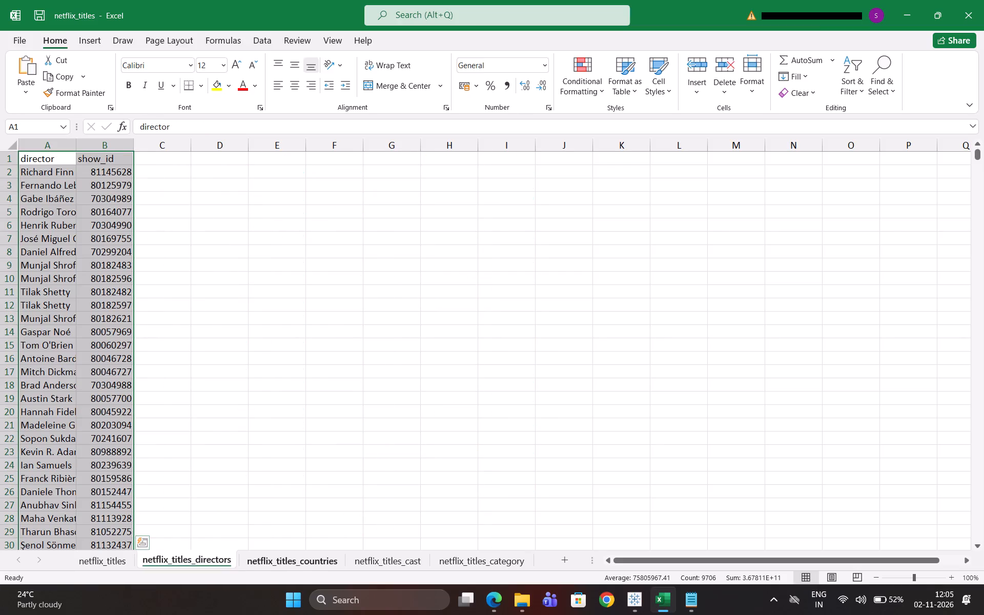
{"action": "left_click", "coordinate": [255, 564]}
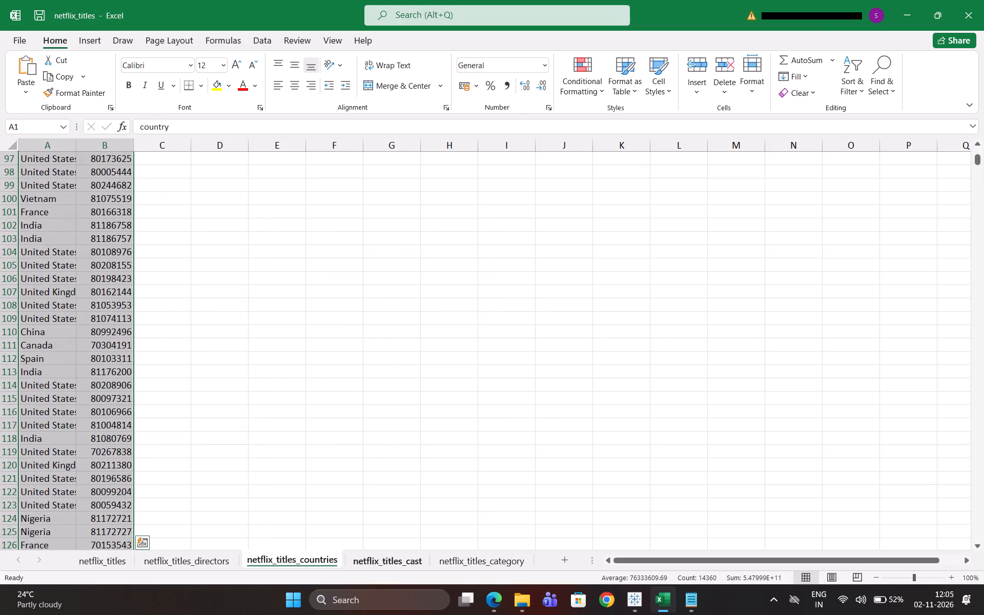
{"action": "left_click", "coordinate": [369, 562]}
{"action": "left_click", "coordinate": [502, 564]}
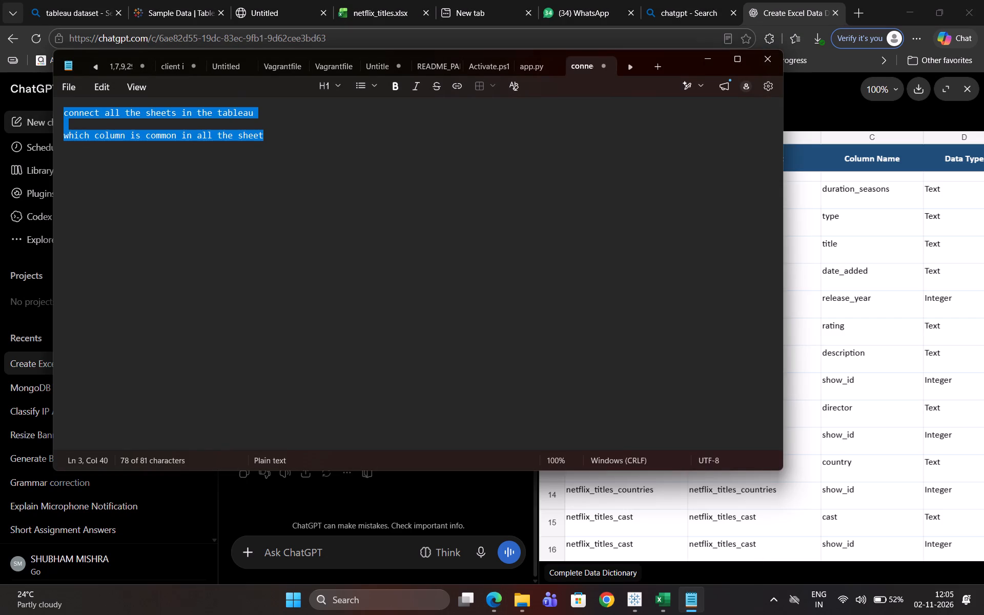
{"action": "key", "text": "ctrl+c"}
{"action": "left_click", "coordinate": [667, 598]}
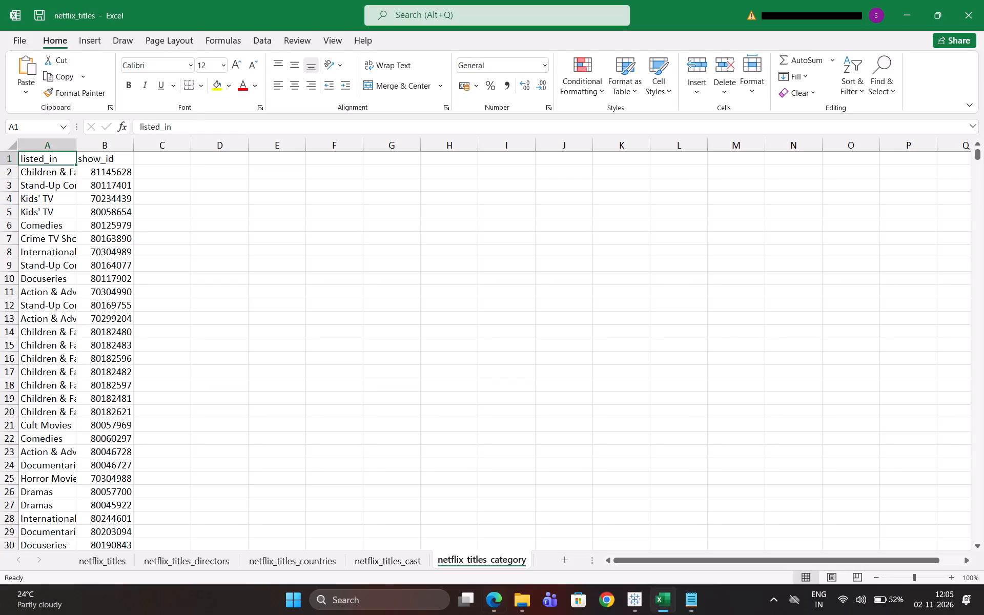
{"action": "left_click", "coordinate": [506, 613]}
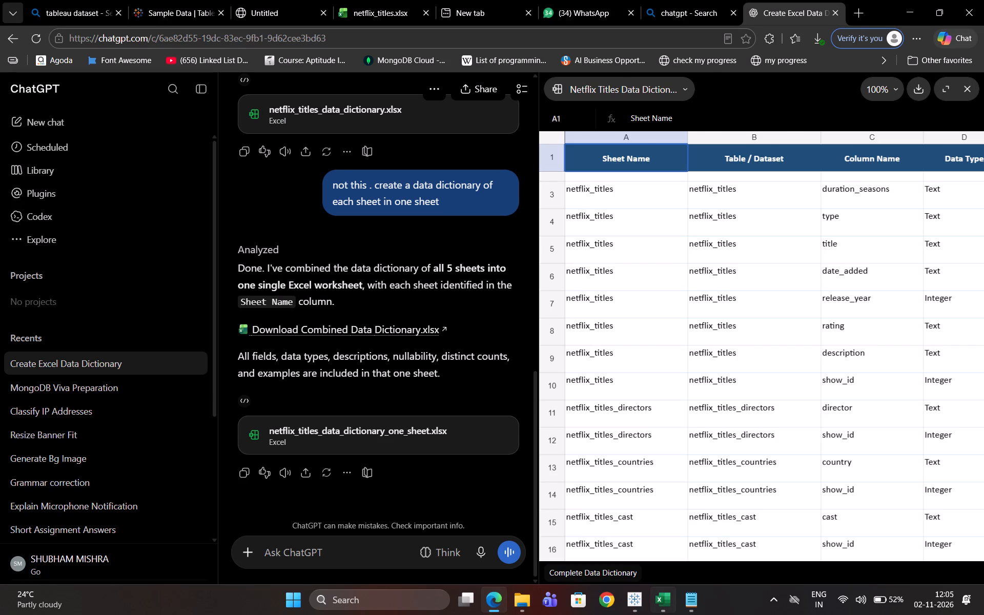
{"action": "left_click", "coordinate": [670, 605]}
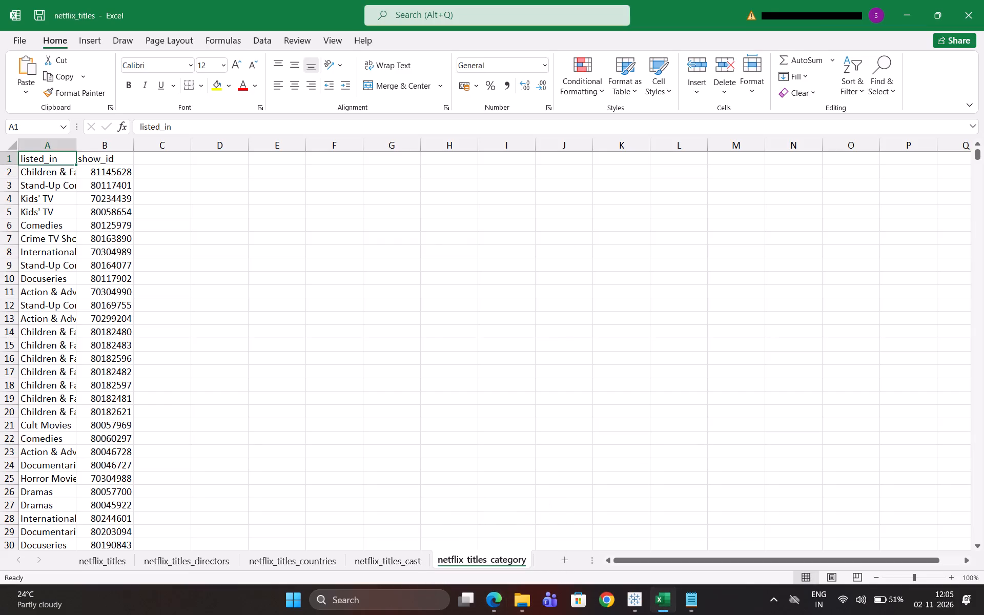
In the Notepad note, add the lines "field name" and "datatype" below the existing text, leaving a blank line before them.
{"action": "left_click", "coordinate": [688, 609]}
{"action": "left_click", "coordinate": [389, 156]}
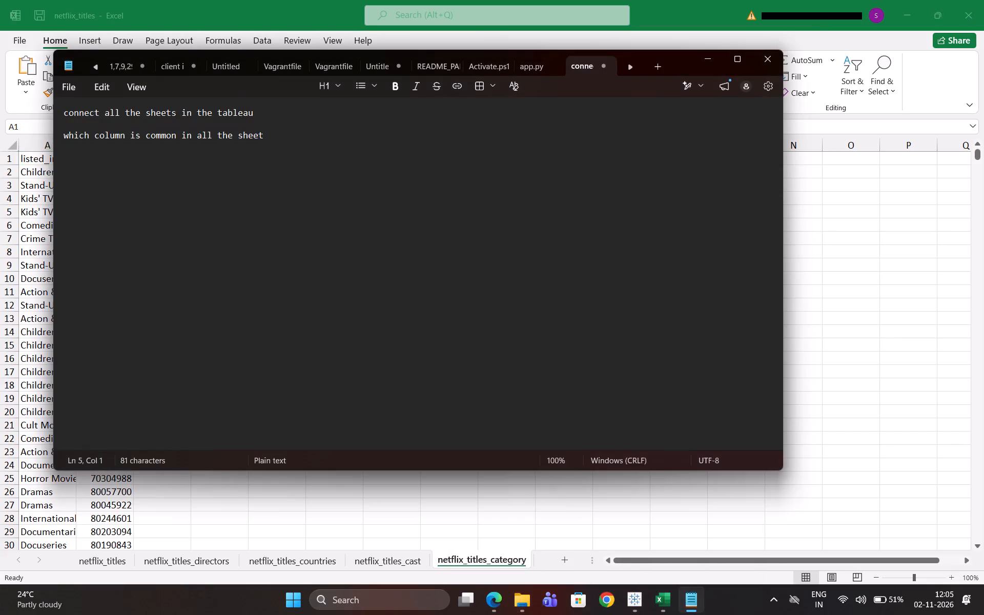
{"action": "type", "text": "field name"}
{"action": "key", "text": "space"}
{"action": "key", "text": "Return"}
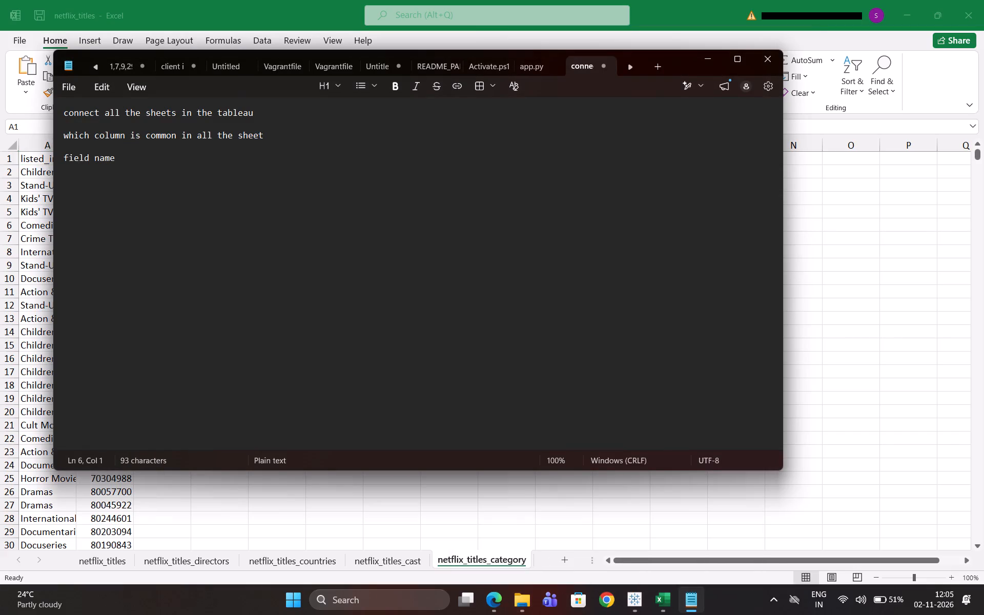
{"action": "type", "text": "datatype"}
{"action": "key", "text": "space"}
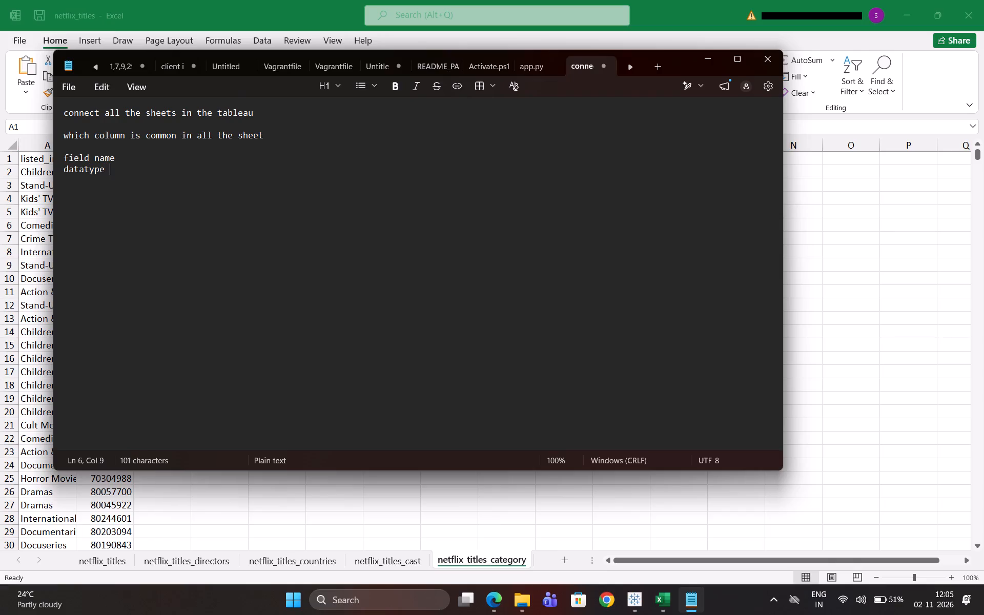
{"action": "key", "text": "Return"}
{"action": "left_click", "coordinate": [78, 194]}
{"action": "key", "text": "BackSpace"}
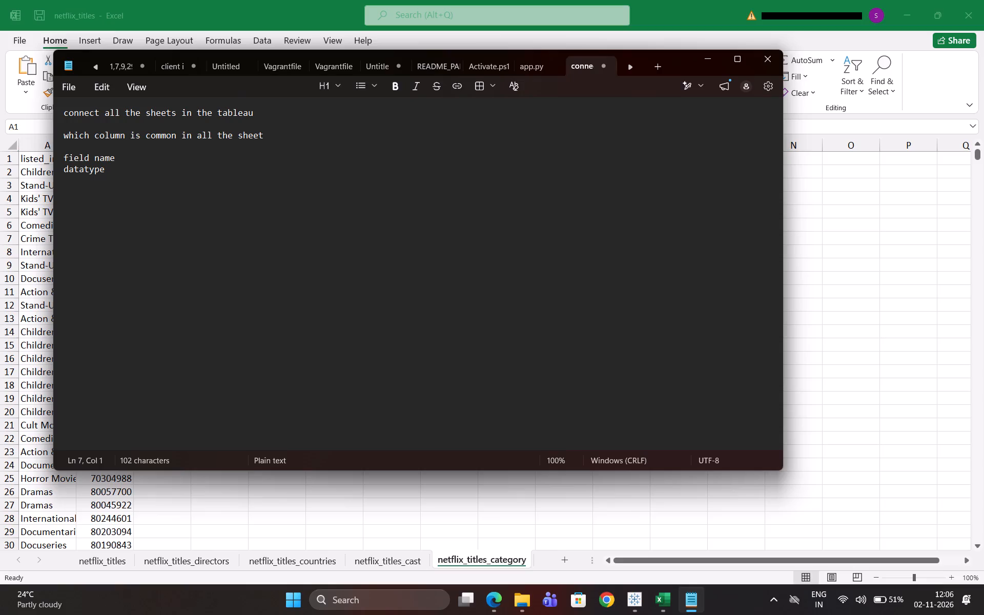
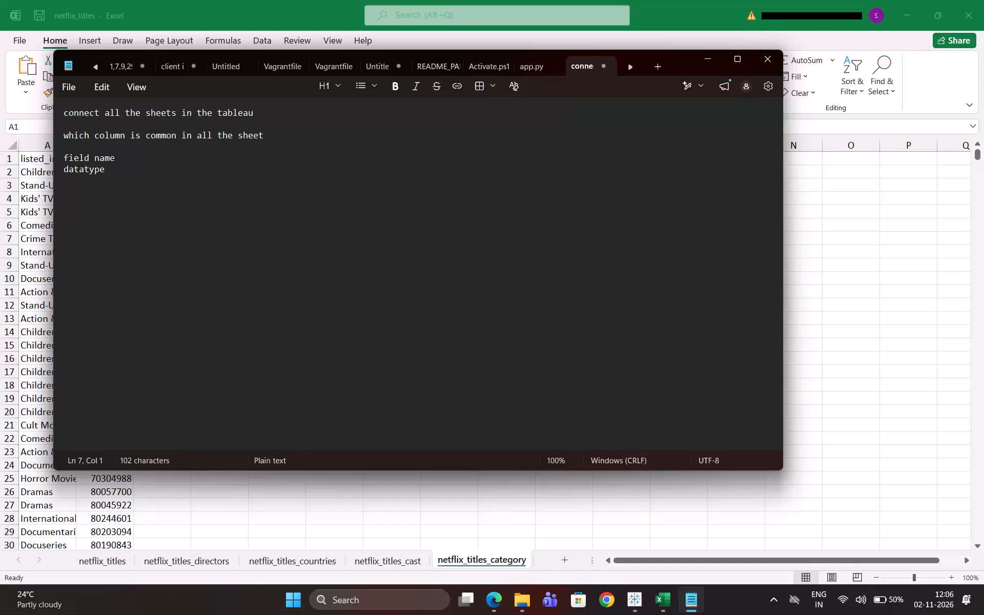
Add the lines "description", "role" and "dimension" below "datatype" in the Notepad note.
{"action": "left_click", "coordinate": [72, 201]}
{"action": "type", "text": "di"}
{"action": "type", "text": "scriptio"}
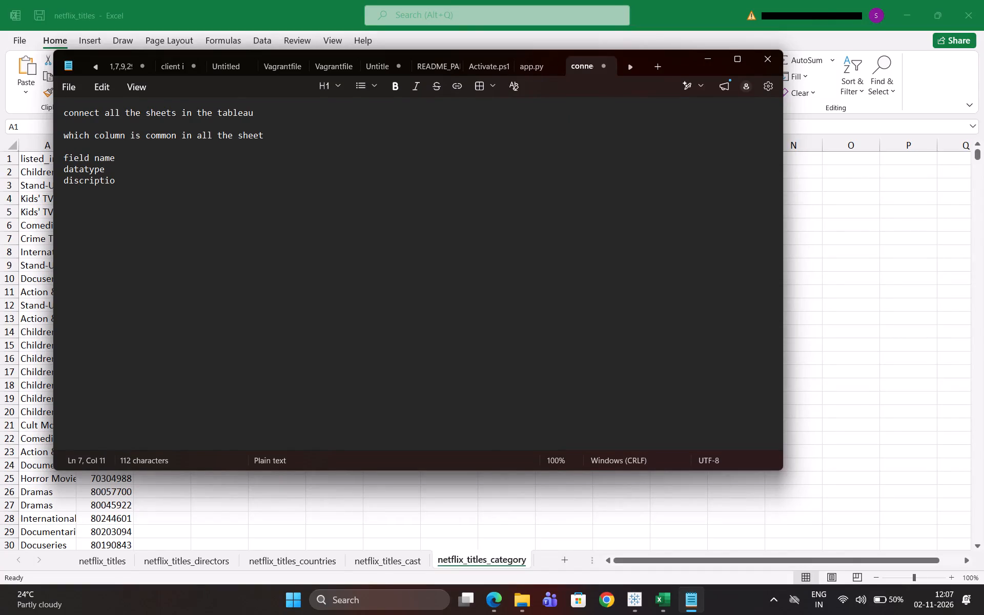
{"action": "key", "text": "n"}
{"action": "key", "text": "Return"}
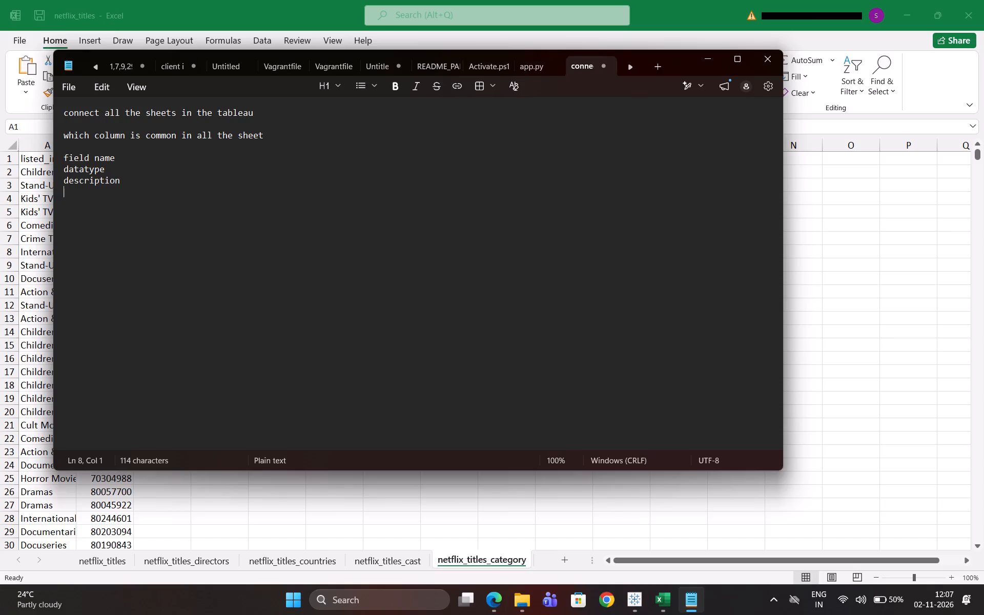
{"action": "type", "text": "role"}
{"action": "key", "text": "Return"}
{"action": "type", "text": "dimension"}
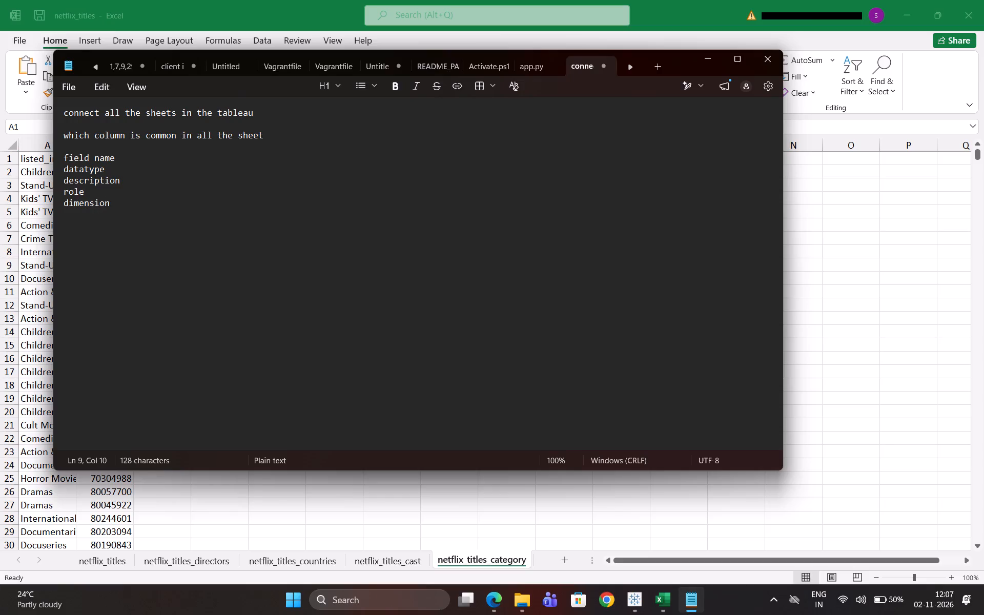
{"action": "left_click", "coordinate": [704, 63]}
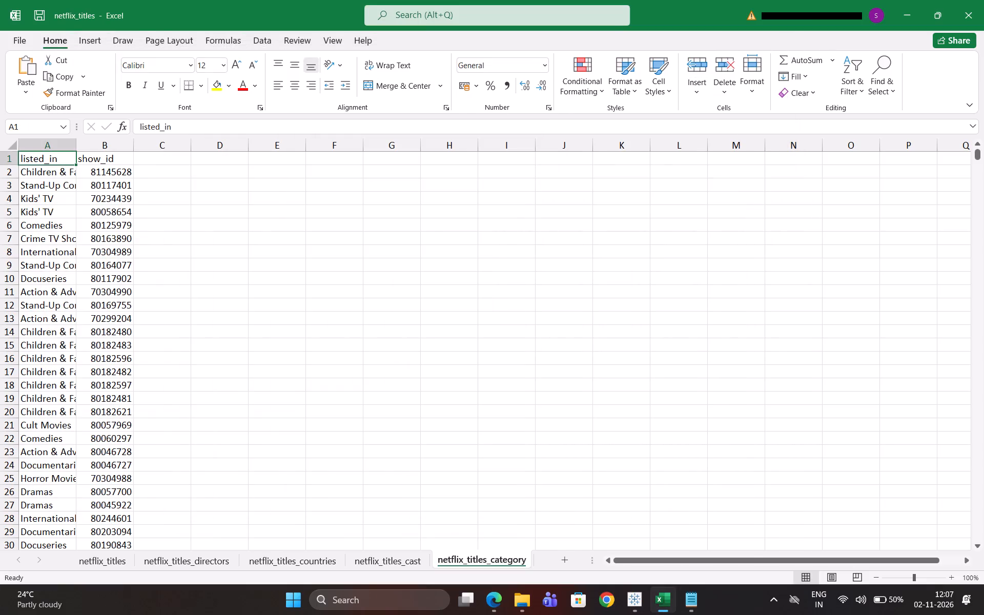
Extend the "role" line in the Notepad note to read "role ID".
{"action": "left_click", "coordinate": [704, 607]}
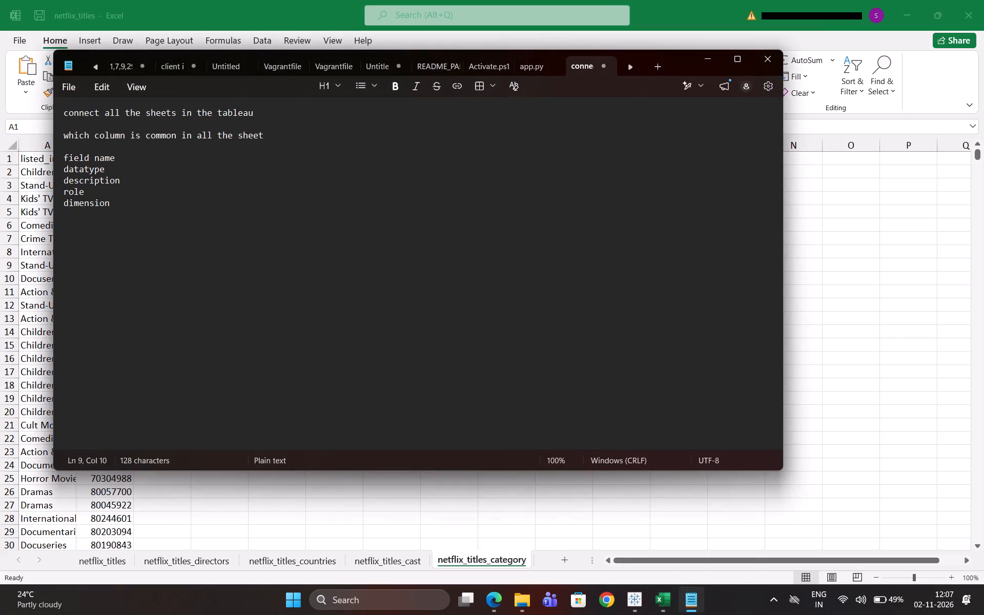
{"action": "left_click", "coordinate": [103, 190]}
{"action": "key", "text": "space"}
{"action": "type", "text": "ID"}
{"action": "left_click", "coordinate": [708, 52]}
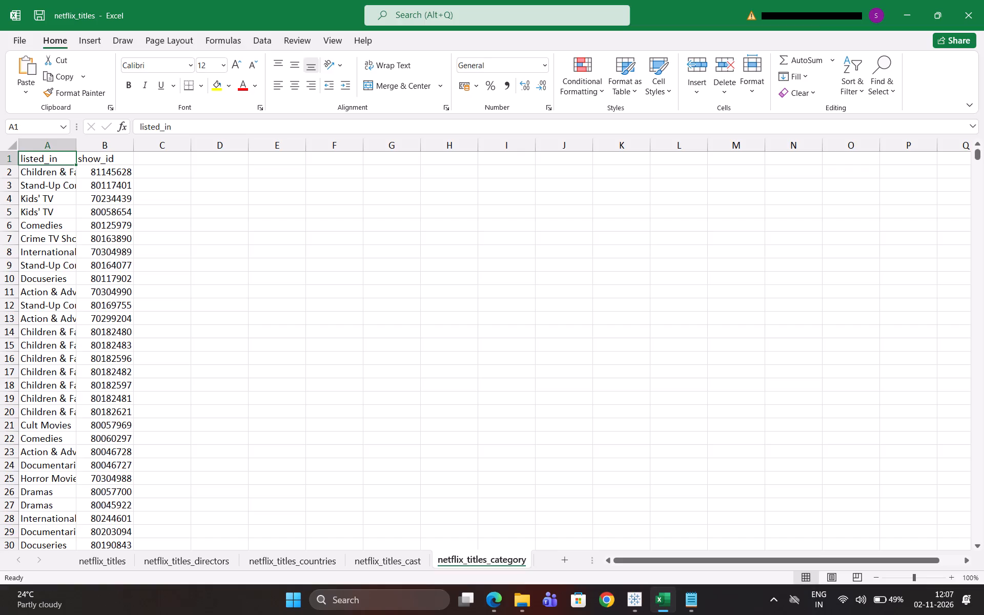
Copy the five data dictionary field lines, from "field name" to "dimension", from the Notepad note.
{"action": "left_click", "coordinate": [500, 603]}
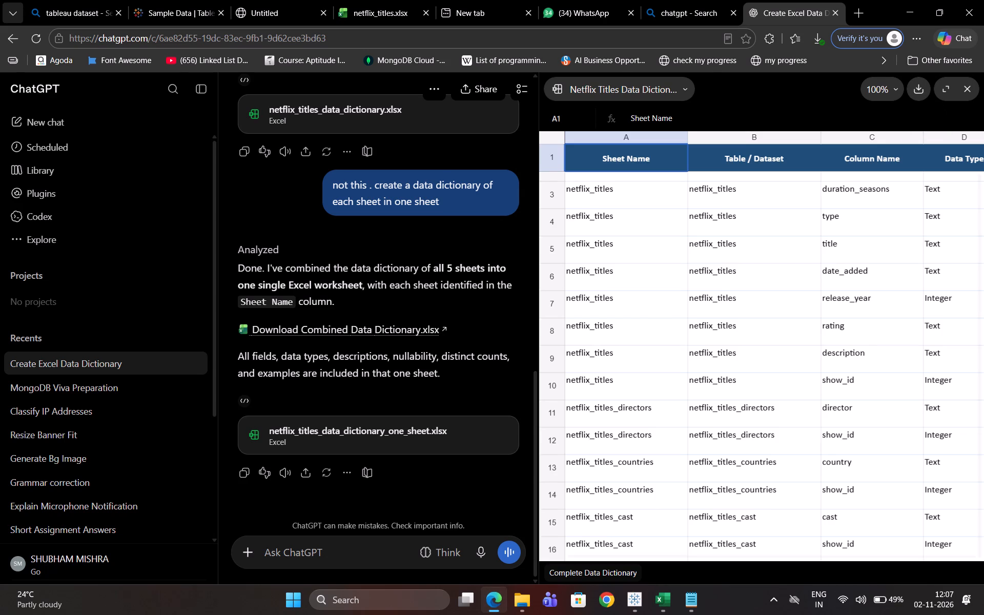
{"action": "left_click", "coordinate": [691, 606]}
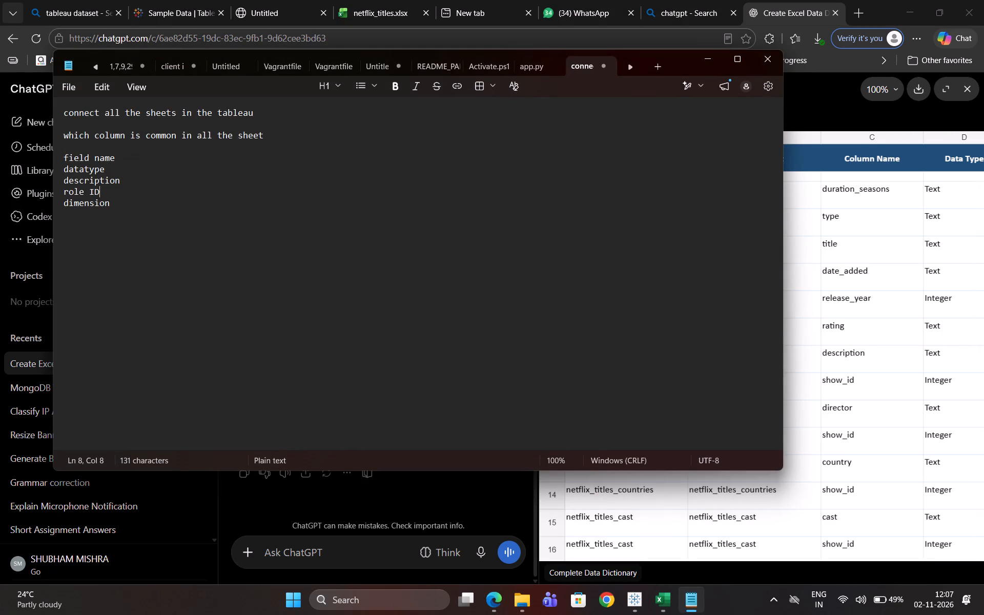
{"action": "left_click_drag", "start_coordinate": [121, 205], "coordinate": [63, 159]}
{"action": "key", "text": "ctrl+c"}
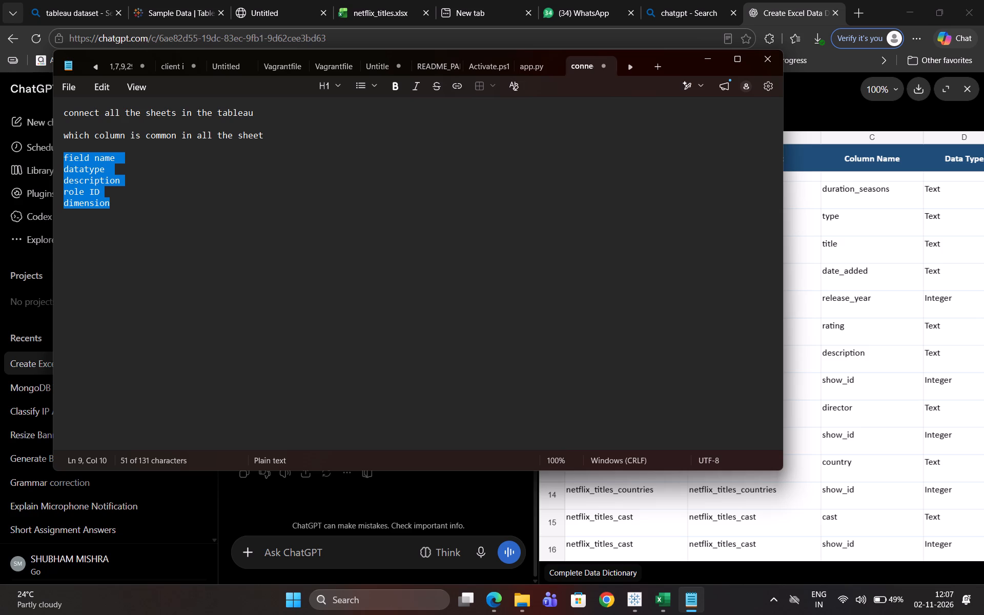
Change the "role ID" line in the Notepad note to "role in analysis".
{"action": "left_click", "coordinate": [117, 193]}
{"action": "key", "text": "BackSpace"}
{"action": "key", "text": "BackSpace"}
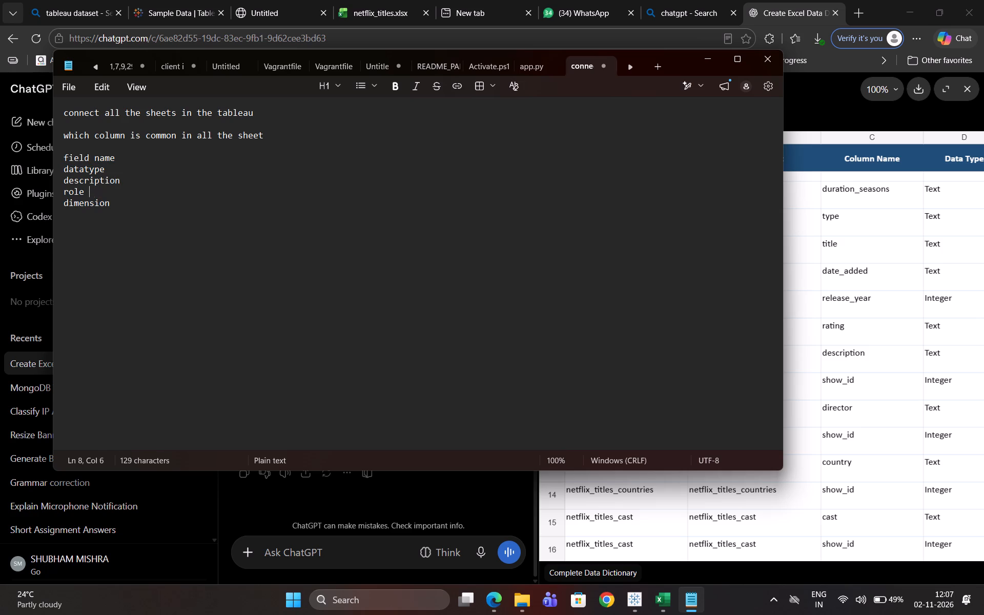
{"action": "key", "text": "BackSpace"}
{"action": "key", "text": "space"}
{"action": "type", "text": "in ana"}
{"action": "type", "text": "lysis"}
{"action": "left_click_drag", "start_coordinate": [115, 204], "coordinate": [79, 177]}
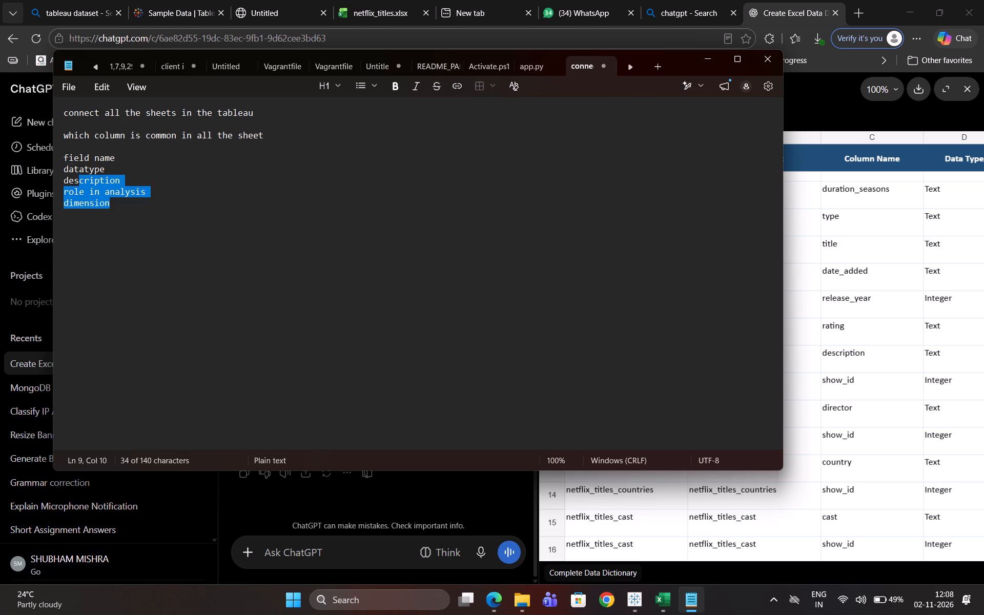
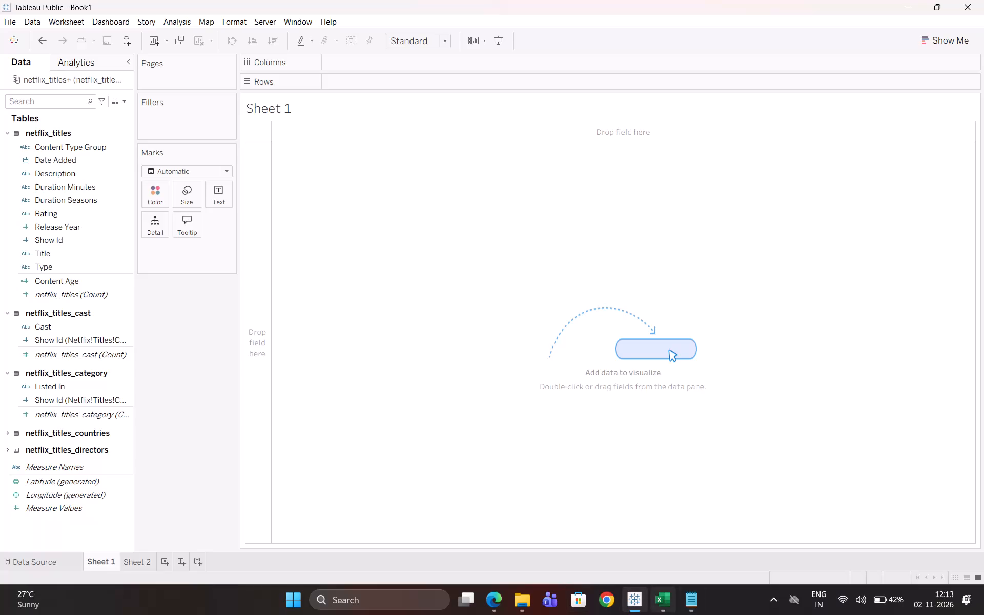
Add the line "moive duration padegany" below "content type group" in the Notepad note.
{"action": "left_click", "coordinate": [700, 598]}
{"action": "left_click", "coordinate": [250, 312]}
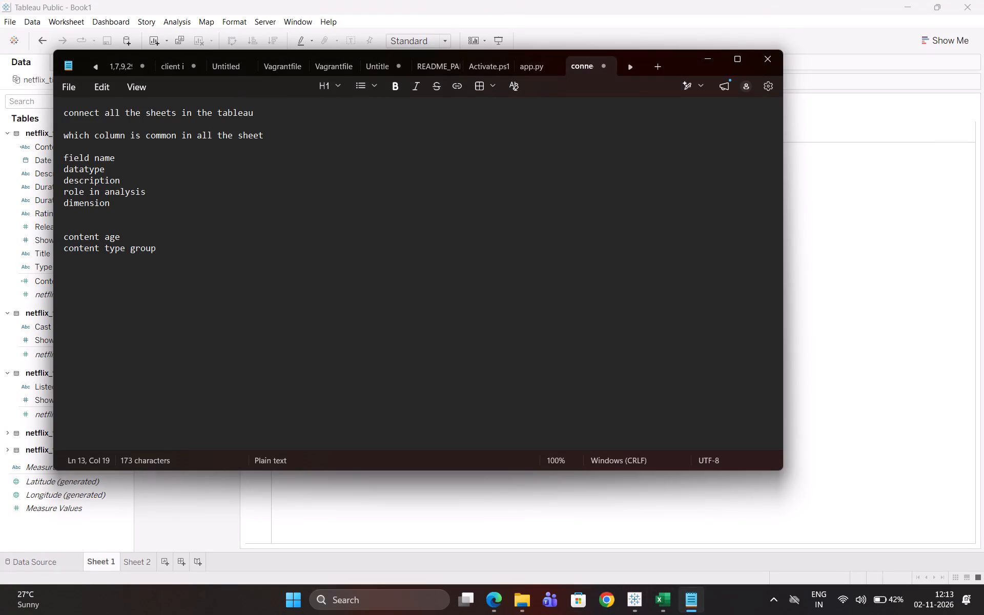
{"action": "key", "text": "Return"}
{"action": "type", "text": "moive duration padegany"}
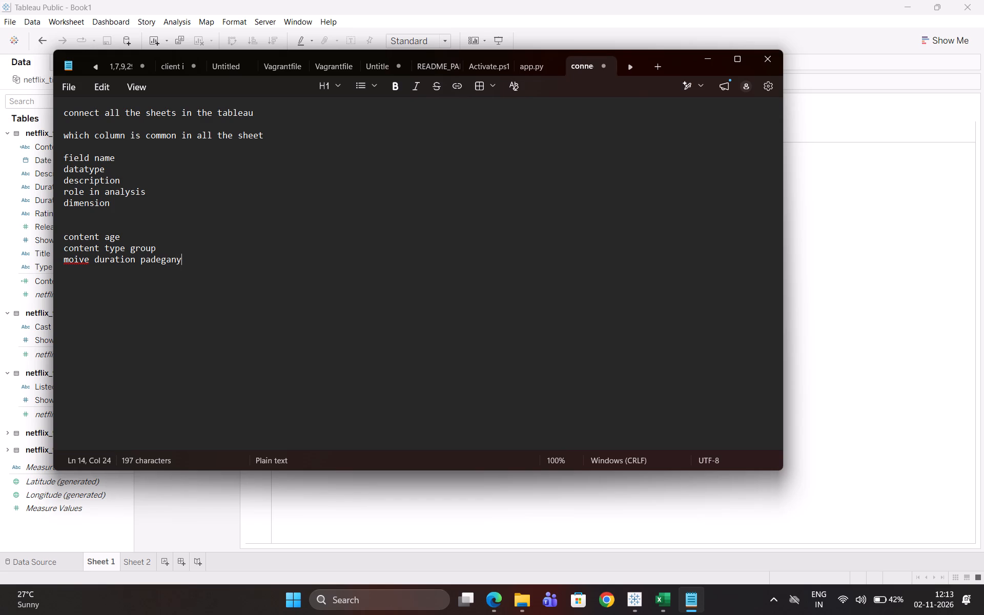
{"action": "left_click_drag", "start_coordinate": [196, 264], "coordinate": [48, 271]}
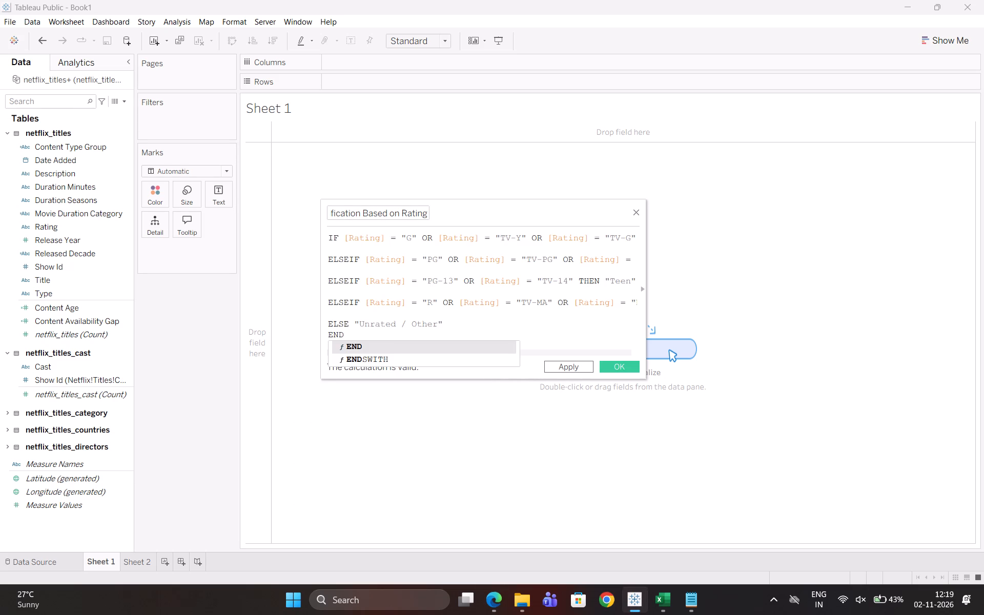
{"action": "left_click", "coordinate": [576, 370]}
{"action": "left_click", "coordinate": [612, 369]}
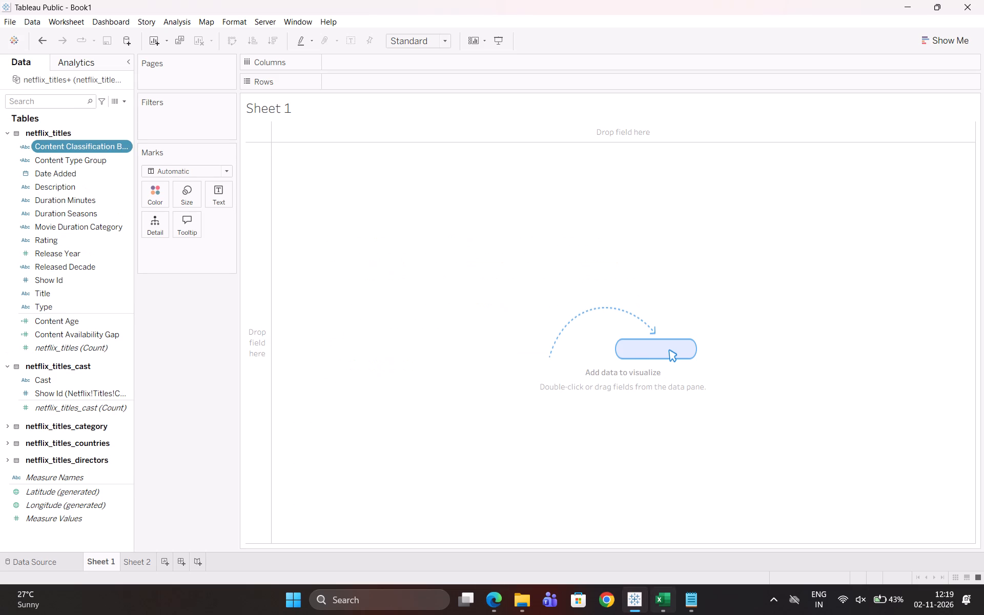
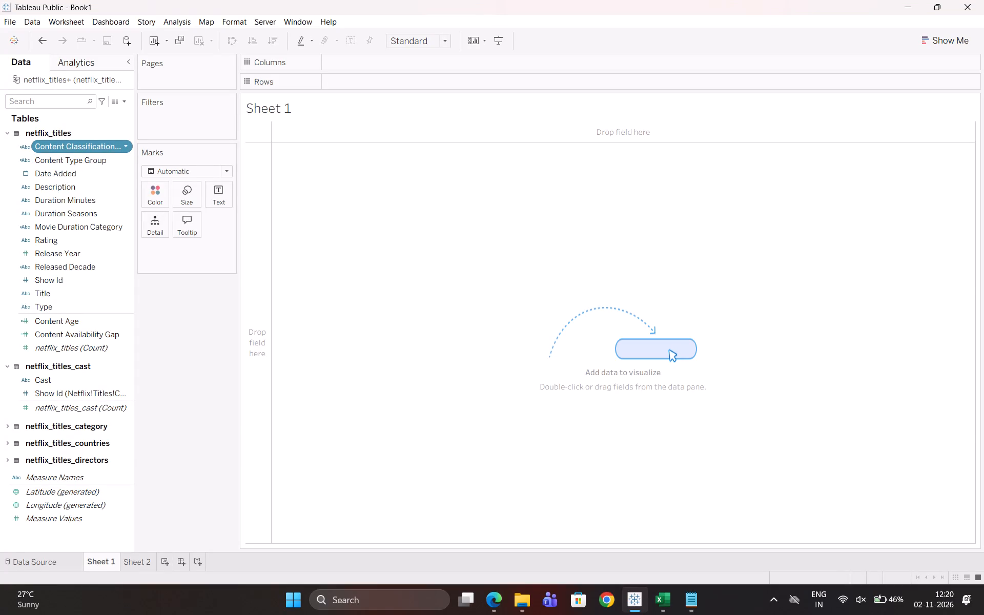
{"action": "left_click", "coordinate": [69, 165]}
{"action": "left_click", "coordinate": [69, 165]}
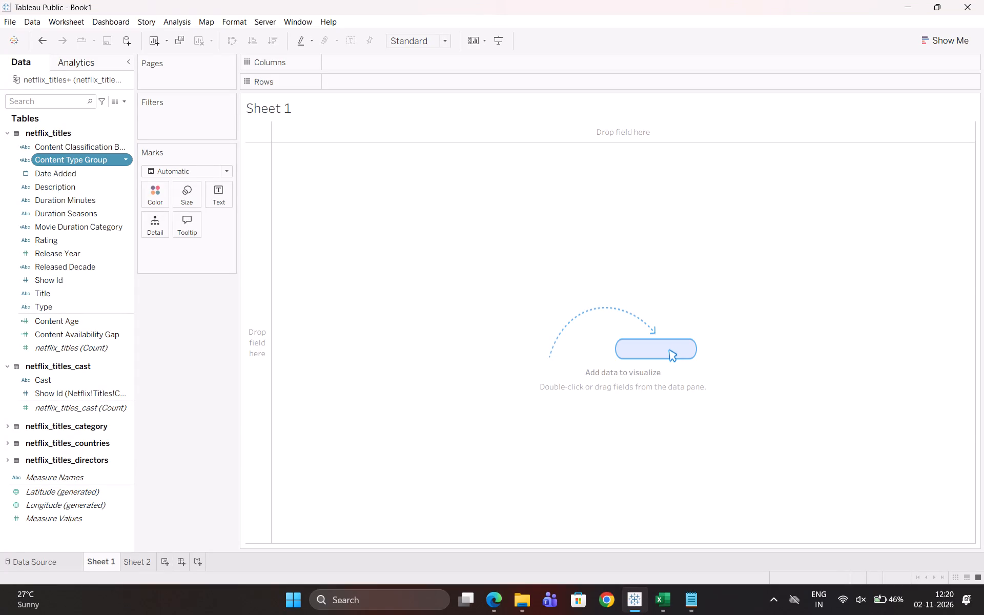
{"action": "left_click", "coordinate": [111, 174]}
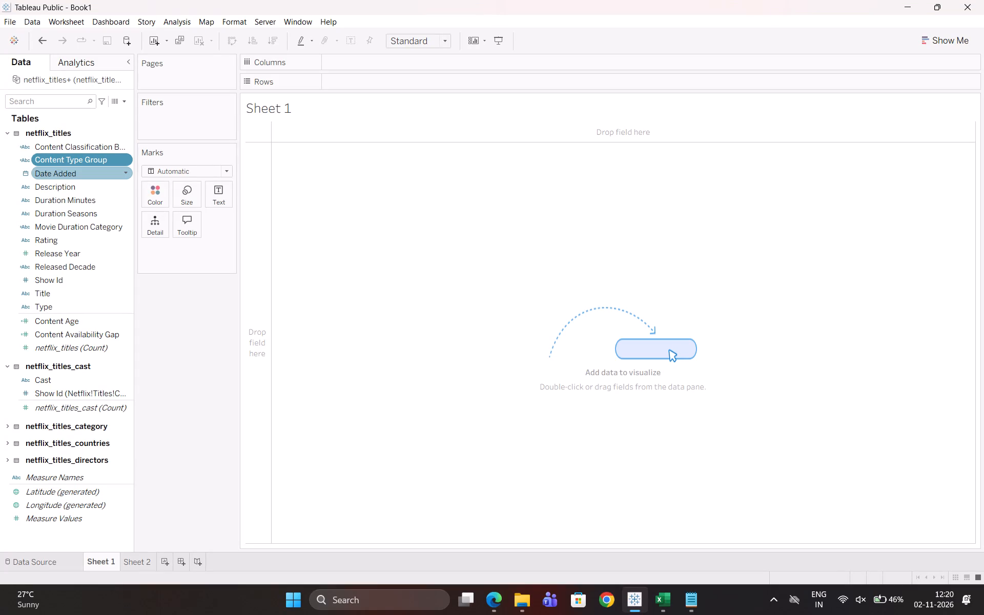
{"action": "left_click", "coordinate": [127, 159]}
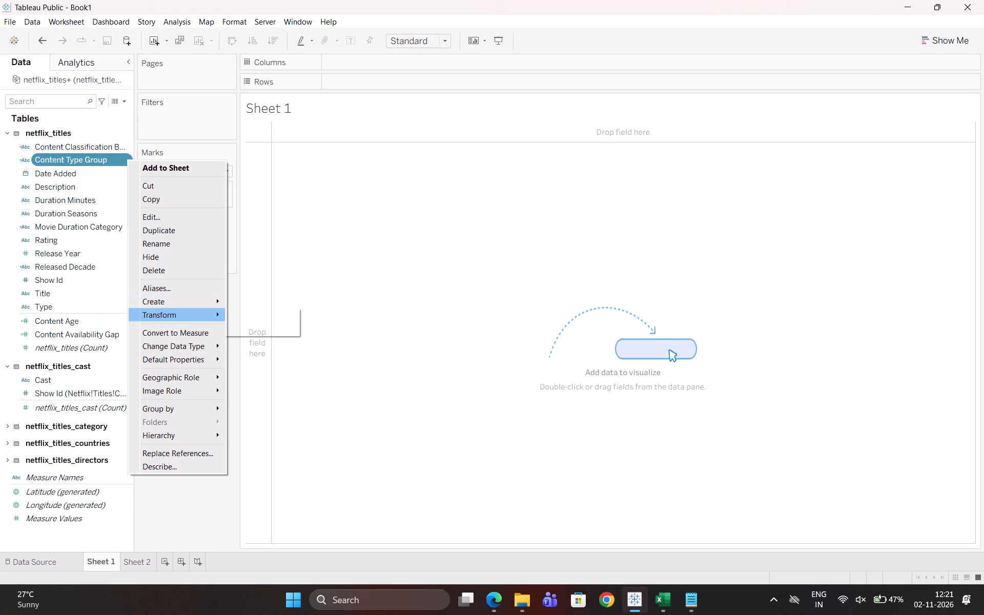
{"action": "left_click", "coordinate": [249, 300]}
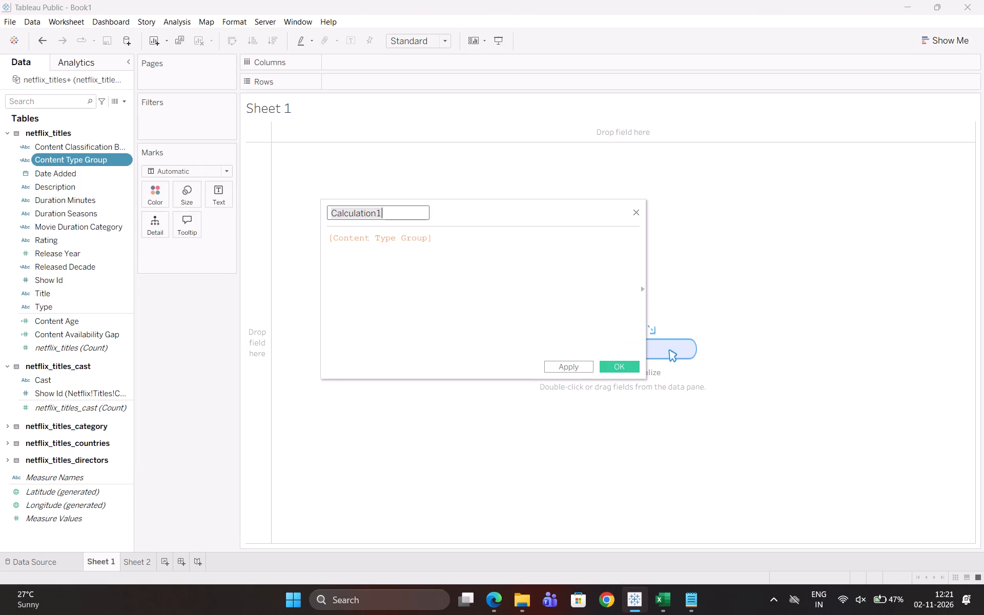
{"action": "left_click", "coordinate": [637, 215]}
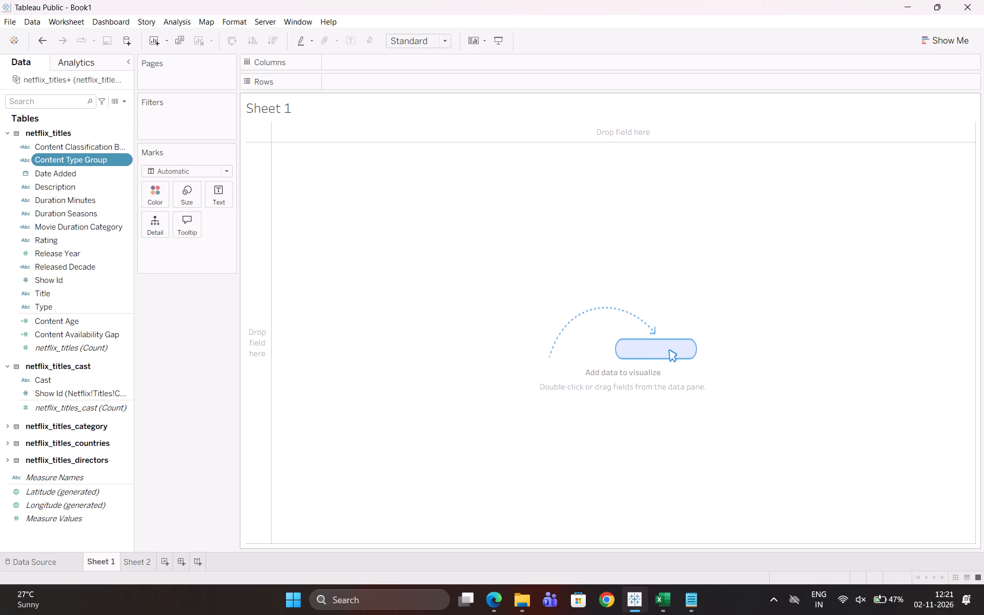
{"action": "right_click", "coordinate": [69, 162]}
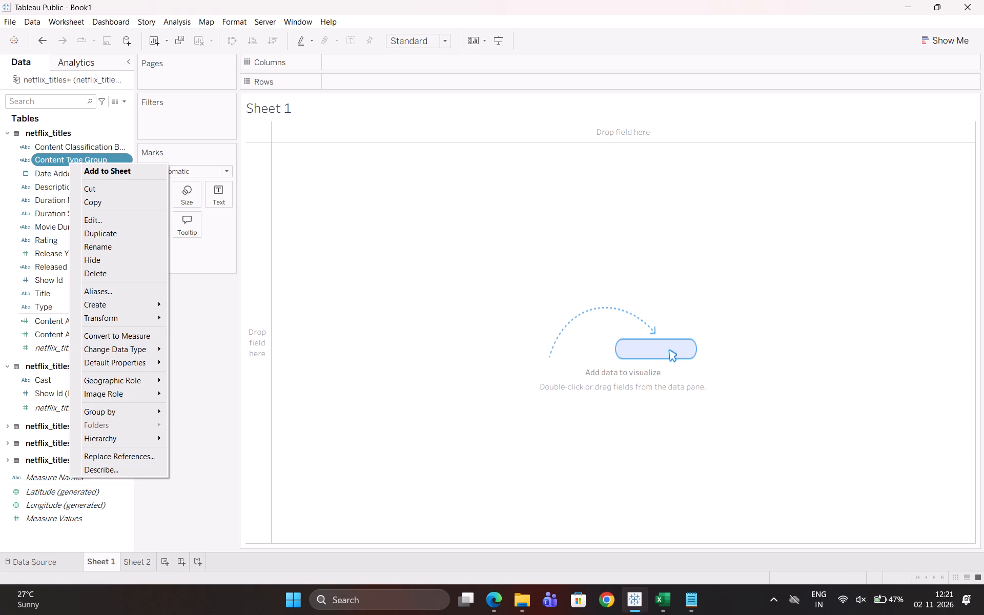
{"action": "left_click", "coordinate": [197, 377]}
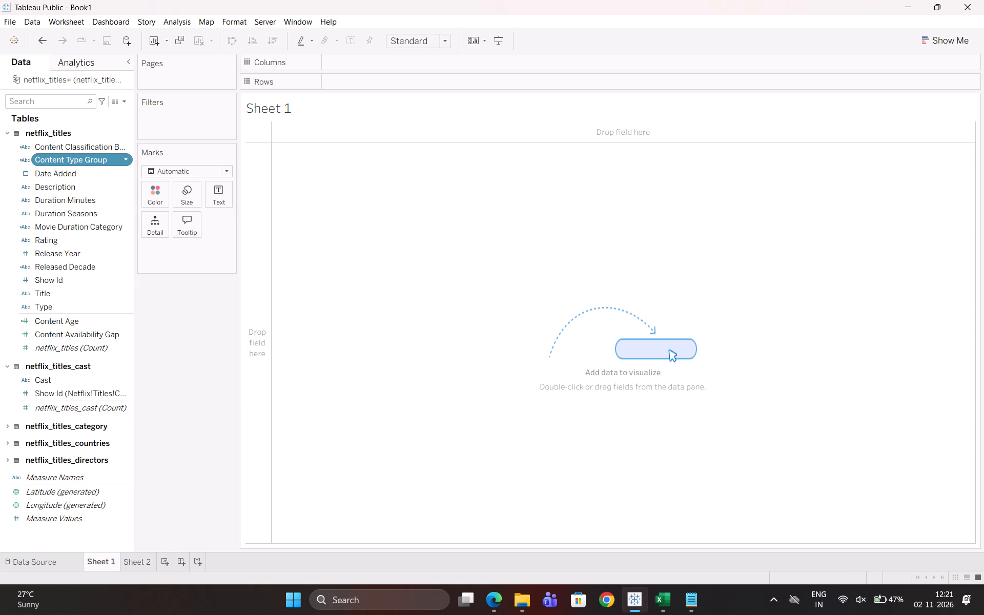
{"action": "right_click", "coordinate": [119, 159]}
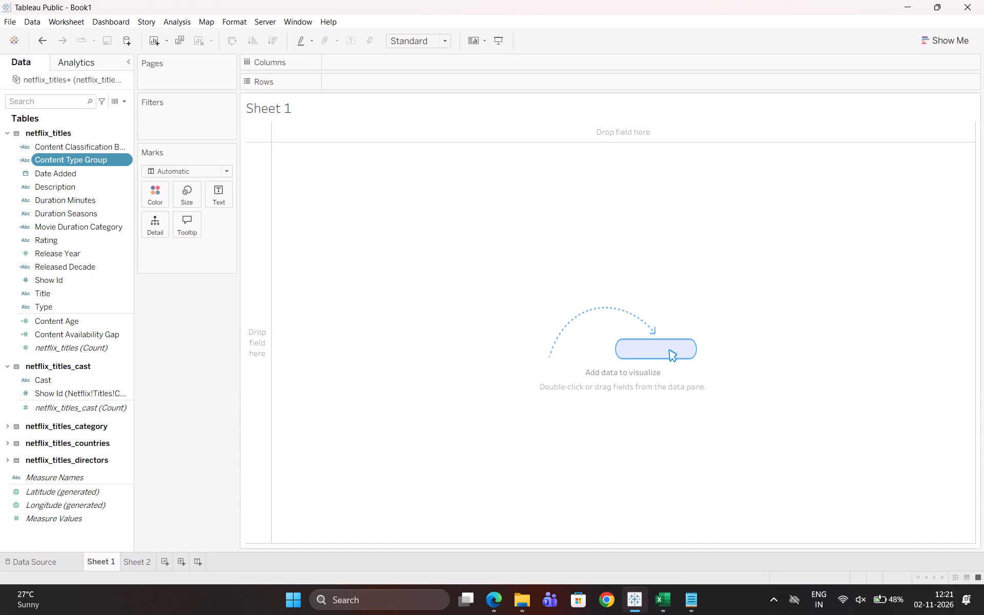
{"action": "right_click", "coordinate": [96, 158]}
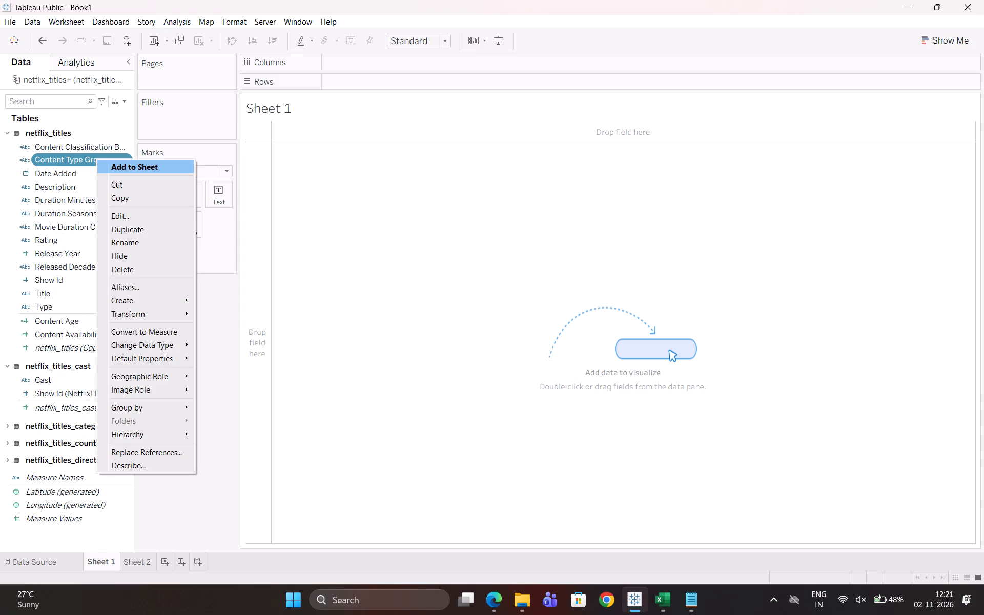
{"action": "left_click", "coordinate": [119, 220]}
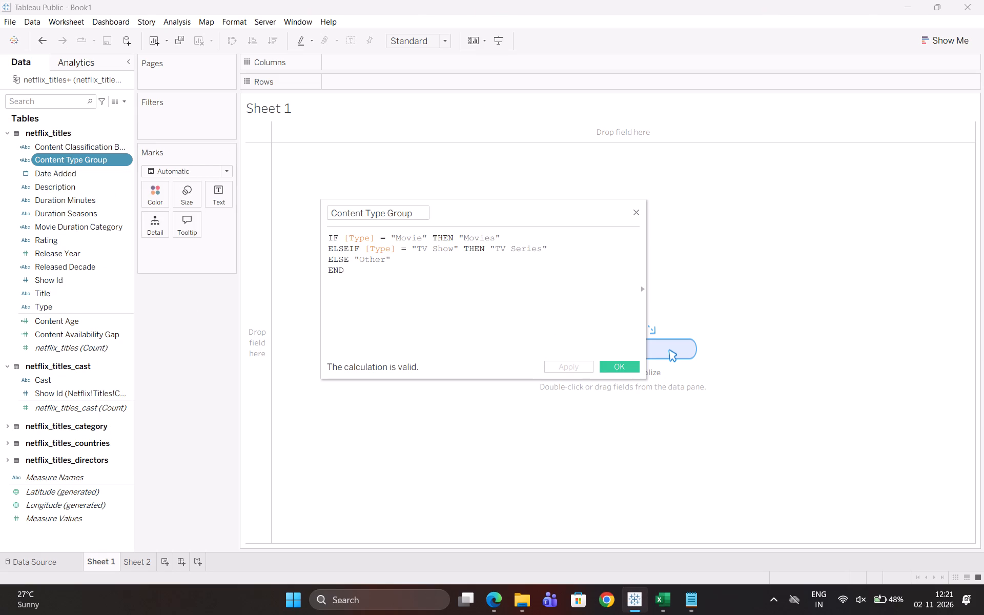
{"action": "left_click", "coordinate": [619, 364]}
{"action": "left_click", "coordinate": [360, 233]}
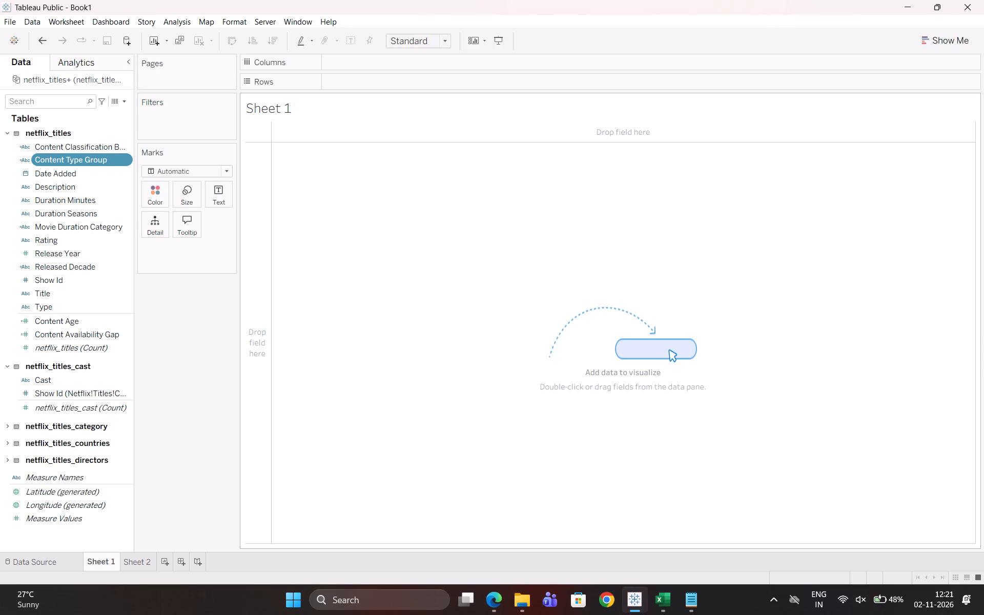
{"action": "left_click", "coordinate": [351, 309]}
{"action": "right_click", "coordinate": [76, 161]}
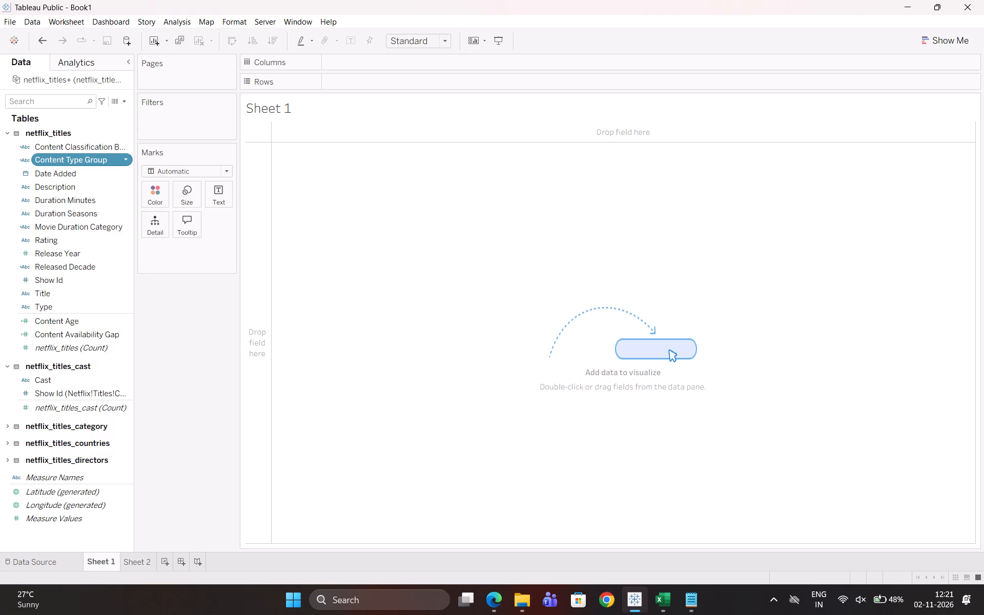
{"action": "left_click", "coordinate": [99, 222]}
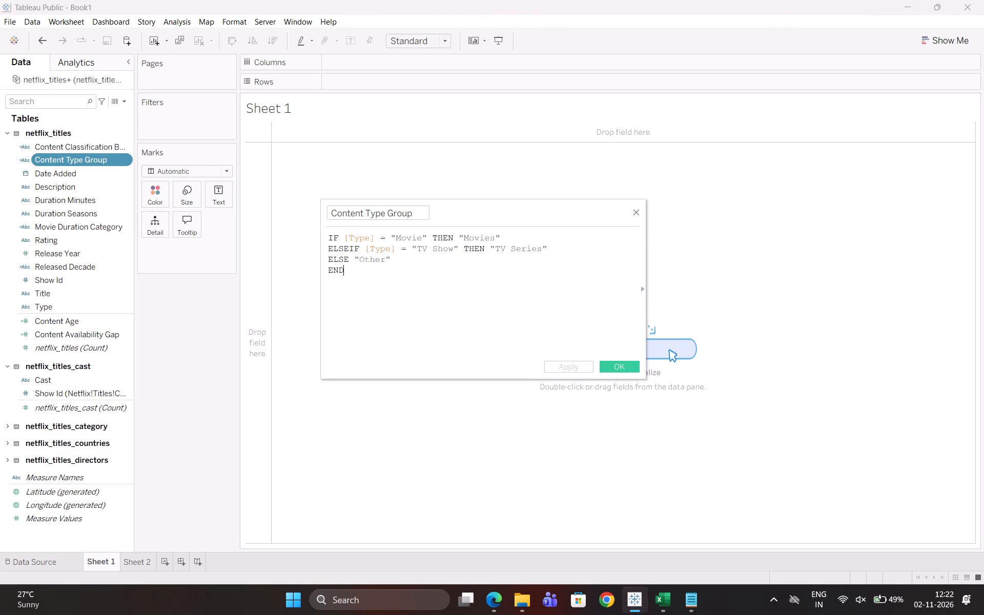
{"action": "left_click", "coordinate": [610, 367]}
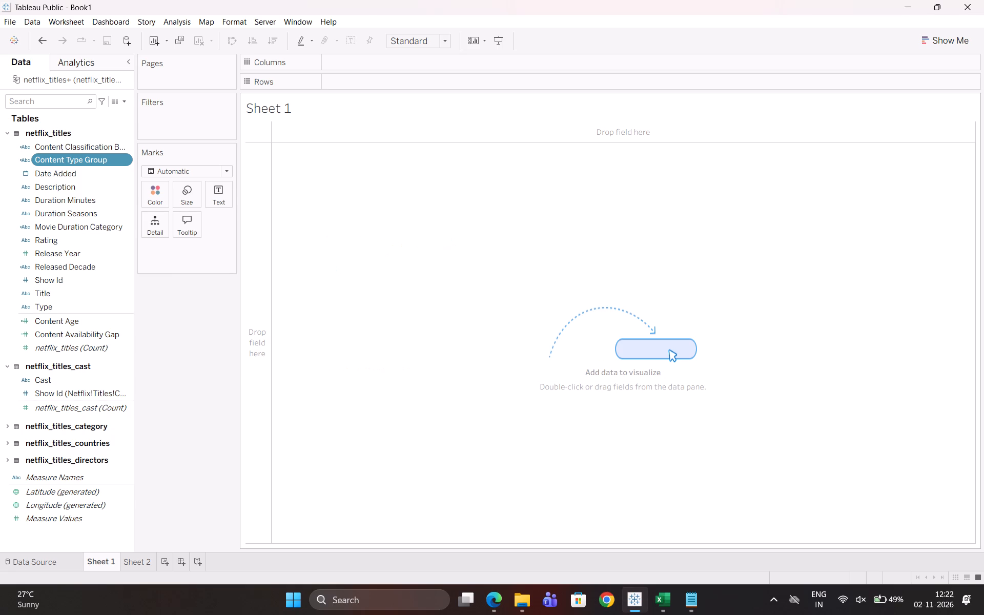
{"action": "left_click", "coordinate": [478, 264]}
{"action": "right_click", "coordinate": [56, 162]}
{"action": "left_click", "coordinate": [80, 214]}
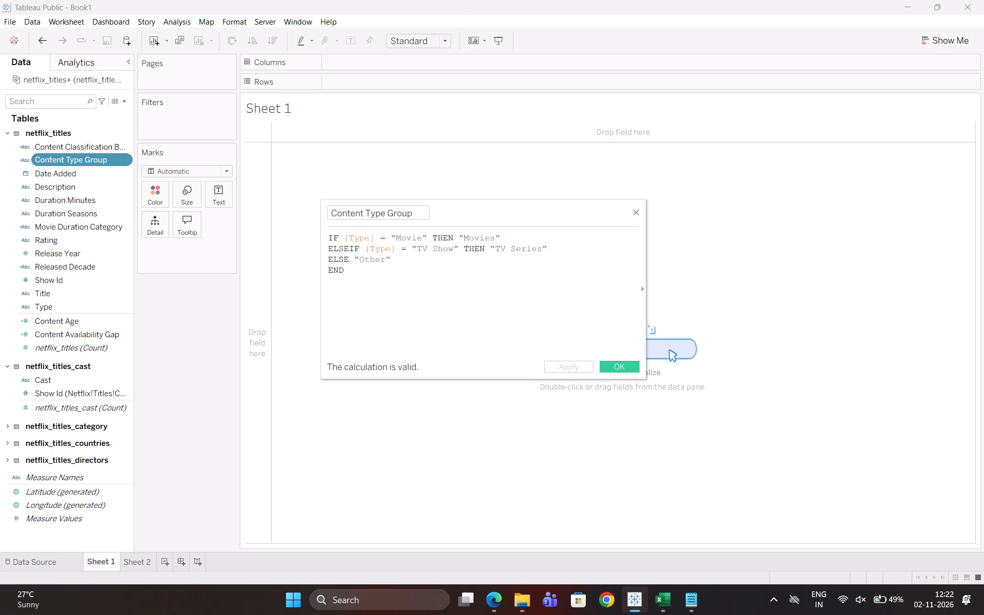
{"action": "left_click", "coordinate": [621, 364]}
{"action": "left_click", "coordinate": [345, 253]}
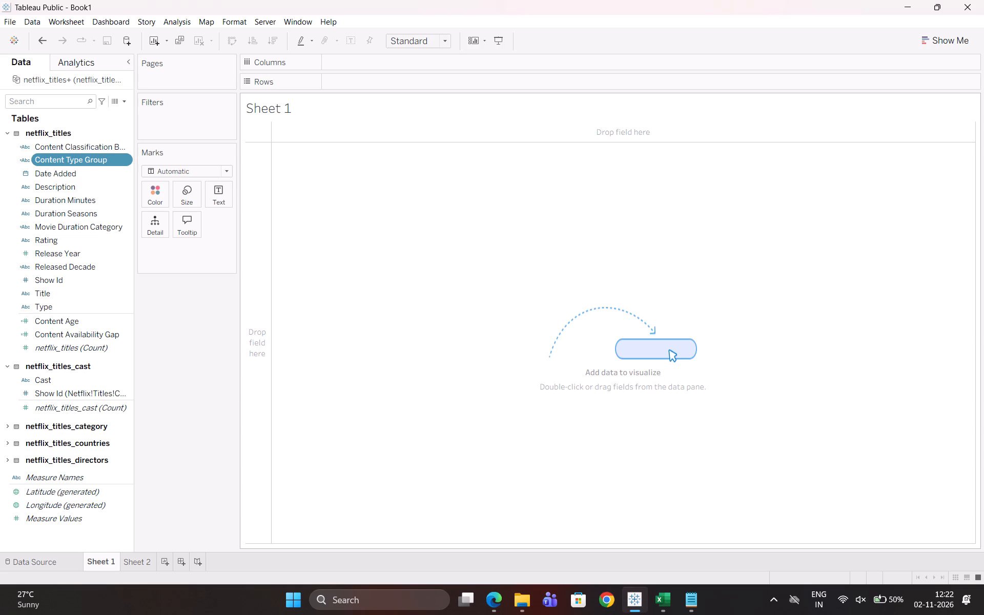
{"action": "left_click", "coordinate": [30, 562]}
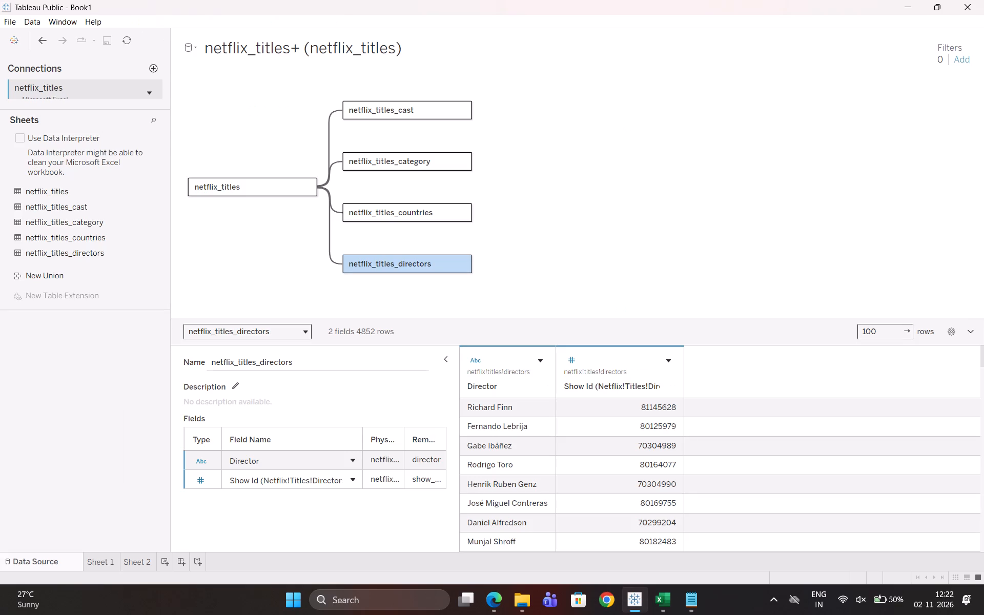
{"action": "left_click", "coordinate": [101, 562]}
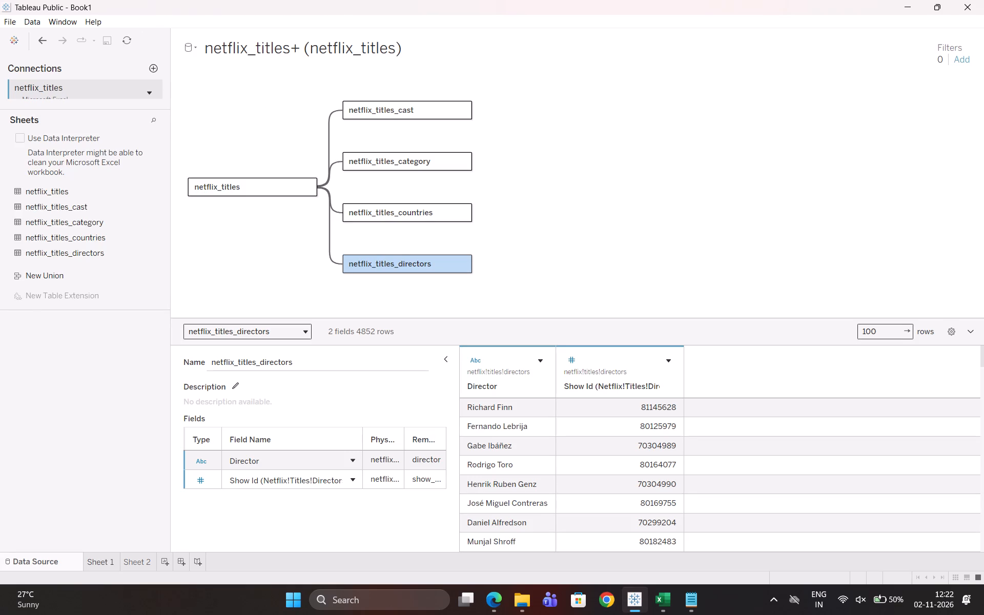